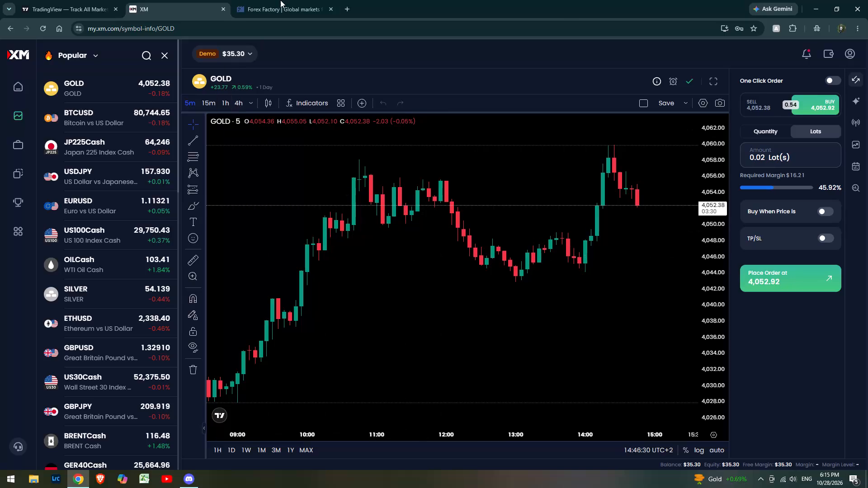
Look over the Forex Factory calendar and the gold entry in the TradingView watchlist, returning to XM's GOLD page.
left_click(278, 0)
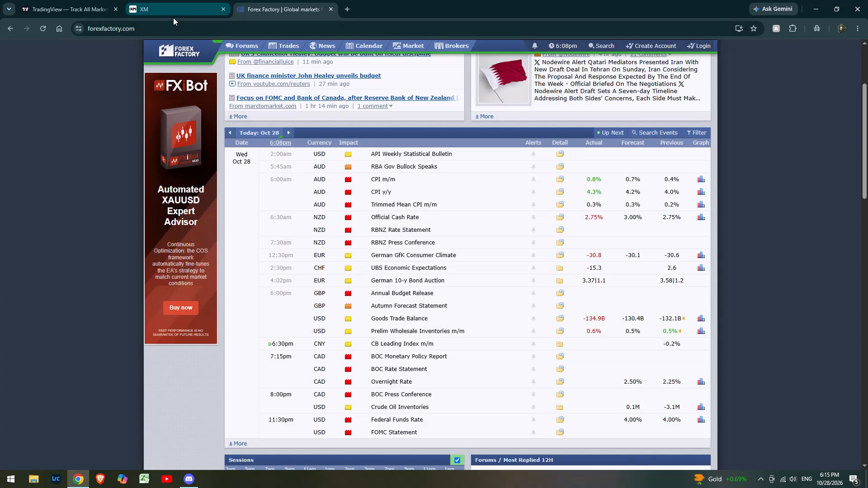
left_click(173, 18)
left_click(39, 0)
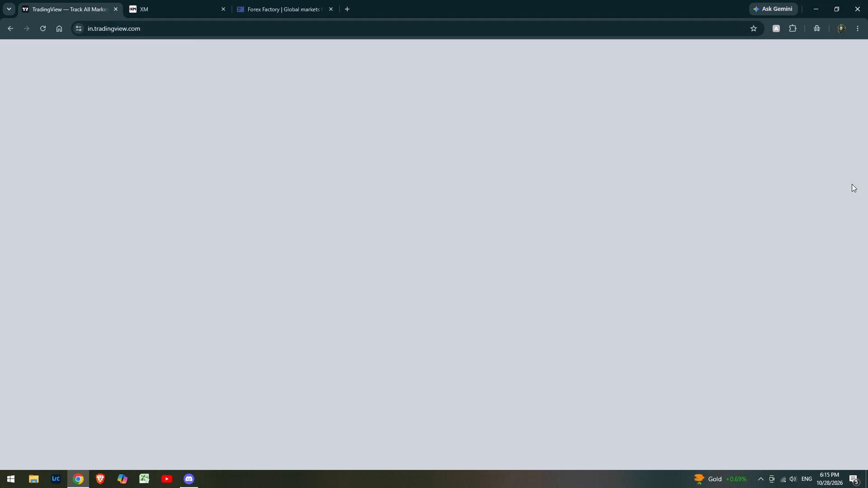
double_click(798, 153)
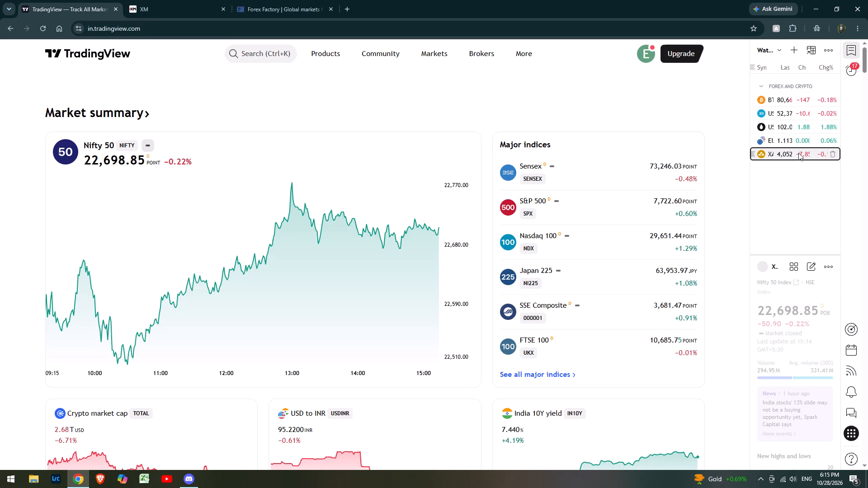
left_click(168, 4)
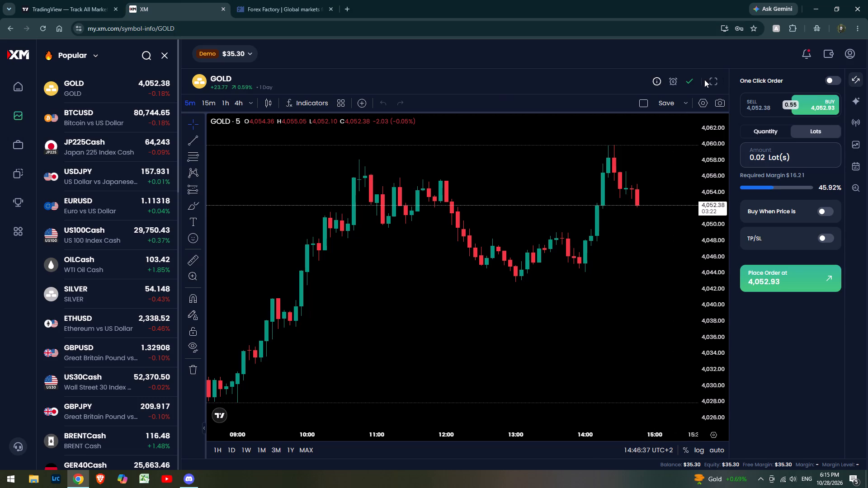
Expand the GOLD chart to full screen.
left_click(716, 81)
Examine the 5-minute GOLD price history from 23 to 27 October around the existing purple zones.
scroll(609, 223, "down", 6)
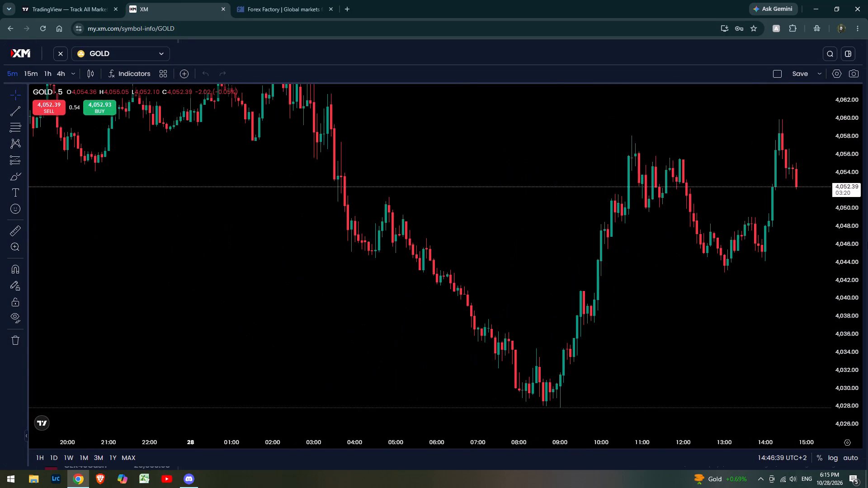
scroll(854, 244, "down", 19)
scroll(839, 246, "down", 7)
scroll(775, 263, "up", 4)
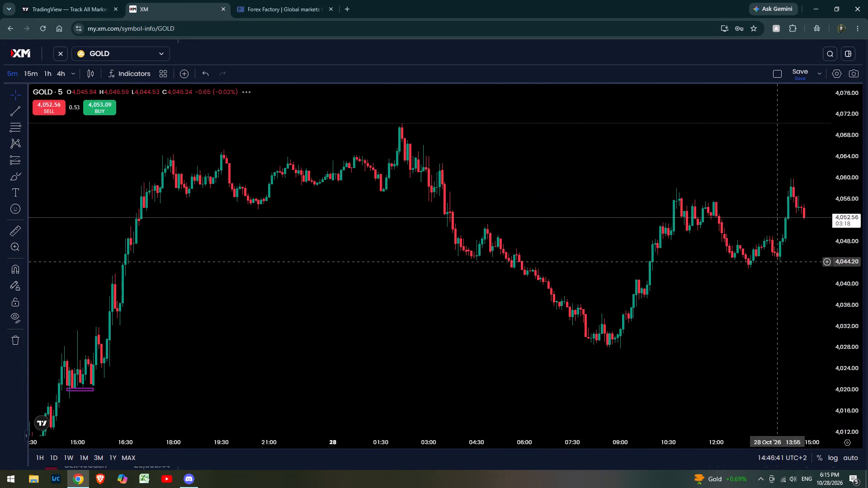
scroll(851, 247, "down", 12)
left_click_drag(507, 332, 579, 209)
scroll(531, 290, "up", 4)
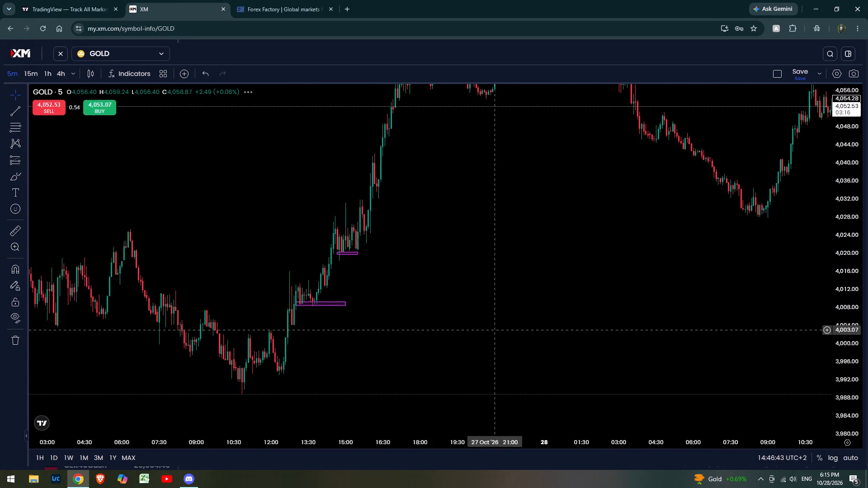
left_click_drag(497, 327, 628, 277)
scroll(583, 305, "up", 2)
left_click_drag(489, 268, 621, 336)
scroll(468, 336, "down", 4)
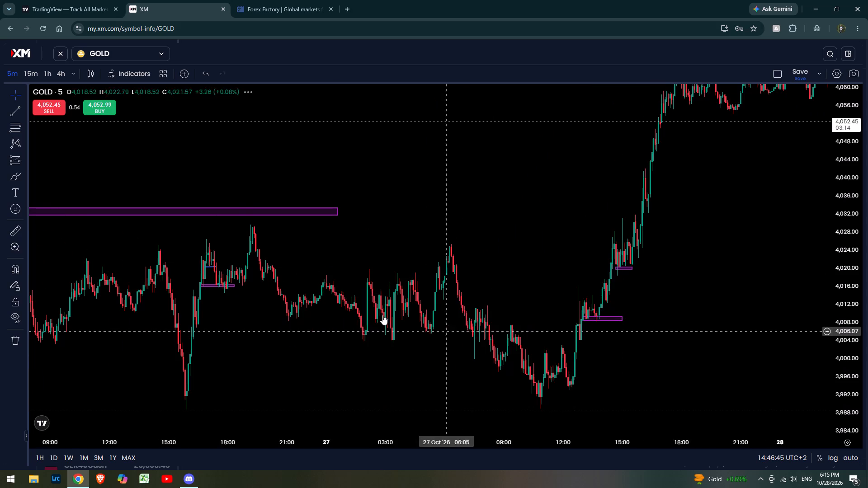
scroll(251, 239, "down", 4)
scroll(353, 238, "down", 2)
scroll(353, 238, "up", 5)
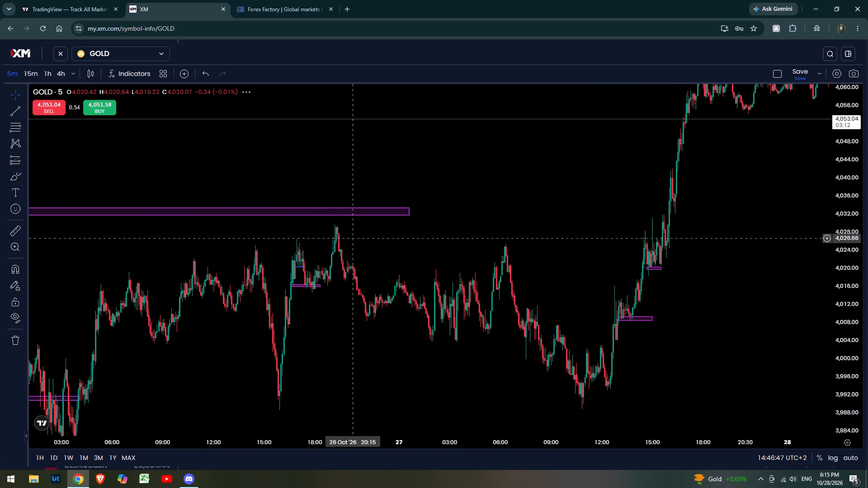
scroll(353, 238, "up", 1)
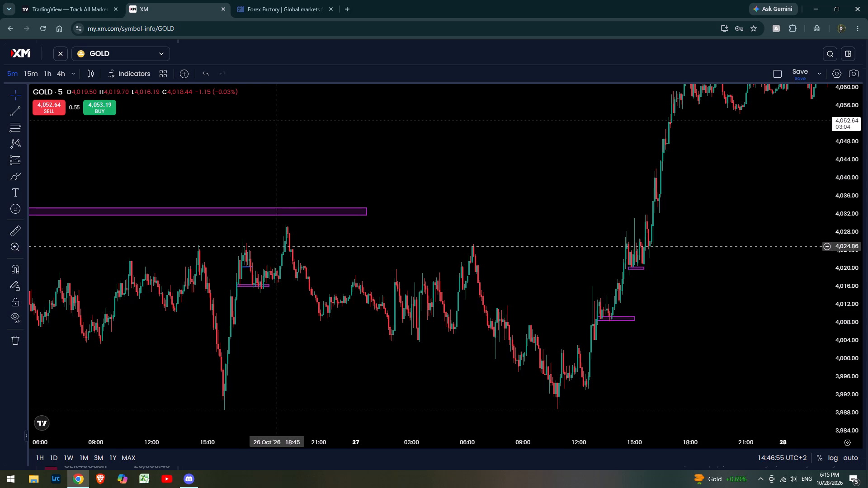
scroll(286, 244, "down", 9)
scroll(286, 244, "up", 3)
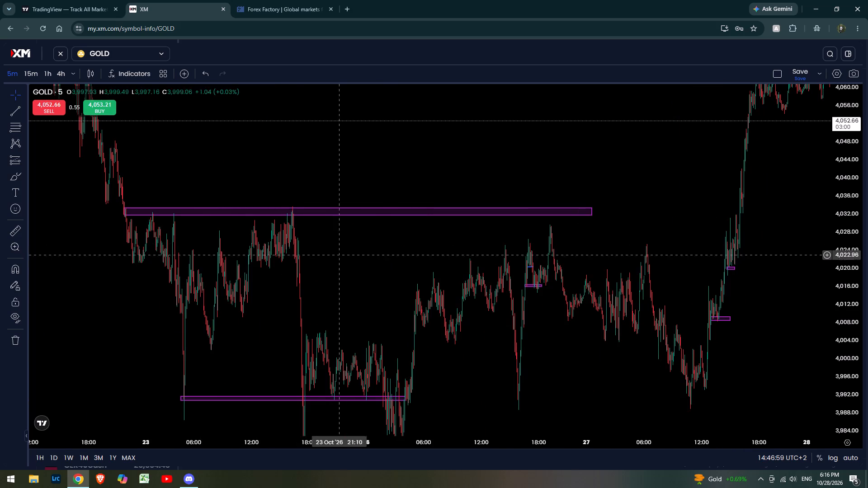
scroll(383, 263, "up", 3)
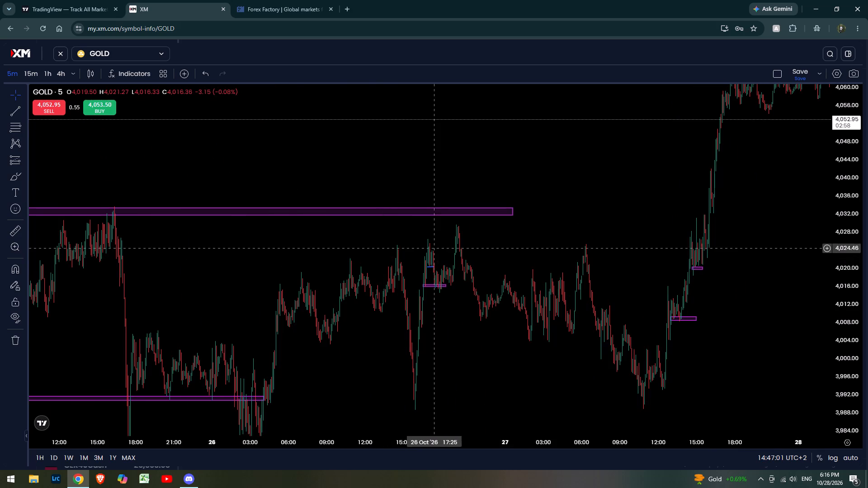
scroll(370, 263, "down", 3)
scroll(843, 249, "down", 6)
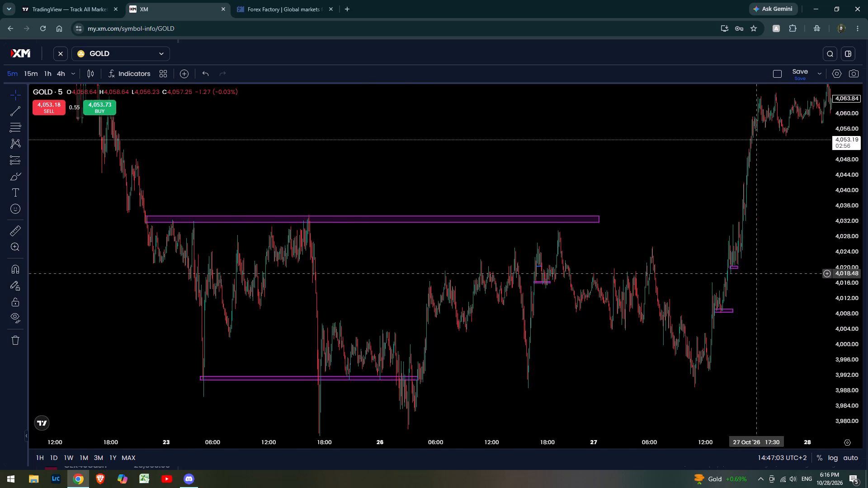
Examine the 27 and 28 October GOLD price swings for support and resistance levels.
scroll(756, 273, "down", 3)
left_click_drag(708, 164, 235, 204)
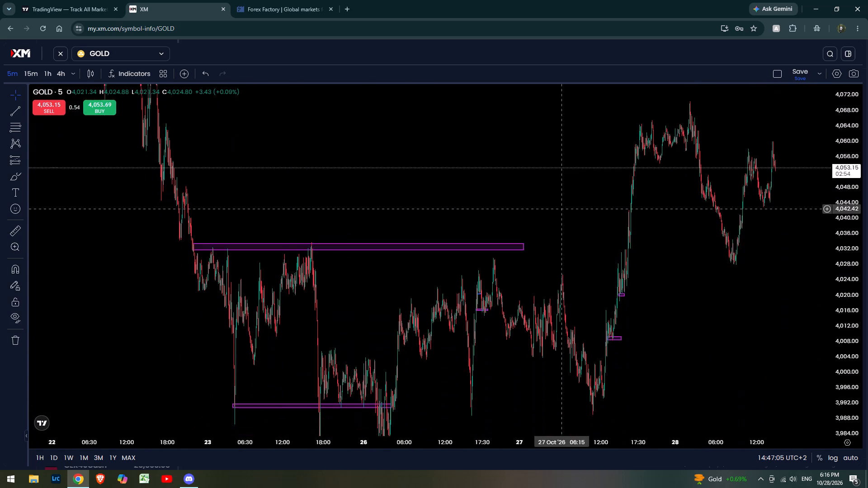
left_click_drag(235, 204, 235, 202)
scroll(678, 313, "up", 6)
scroll(627, 297, "up", 4)
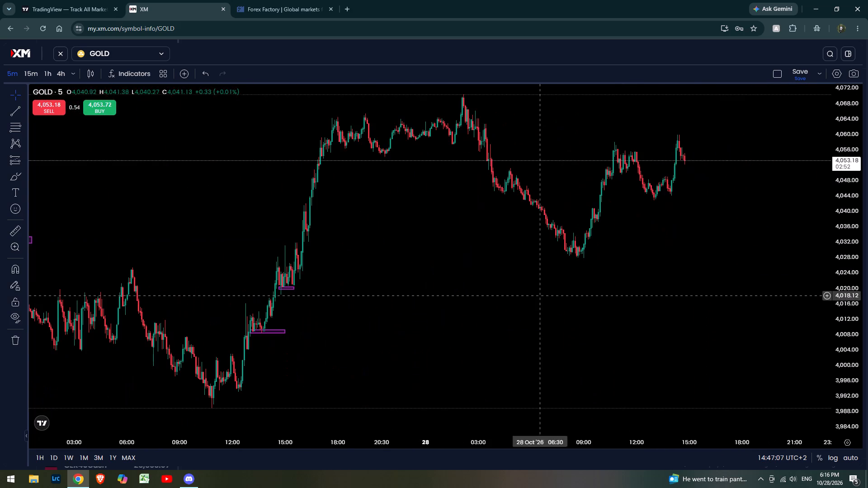
scroll(375, 272, "up", 4)
scroll(328, 257, "down", 2)
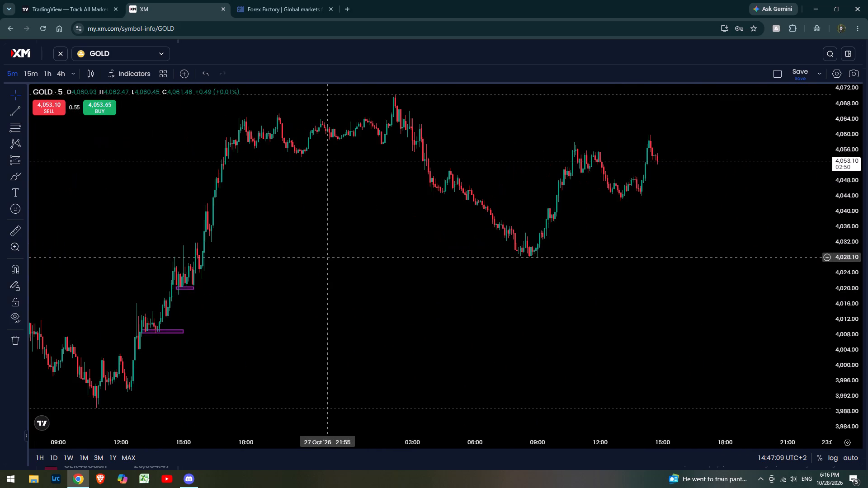
scroll(328, 257, "down", 7)
scroll(328, 257, "up", 9)
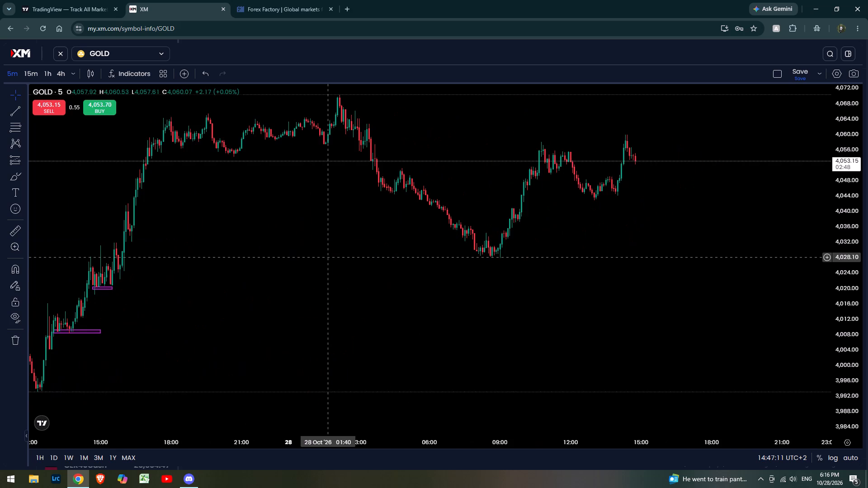
scroll(328, 257, "up", 2)
left_click_drag(446, 244, 419, 312)
scroll(418, 313, "down", 3)
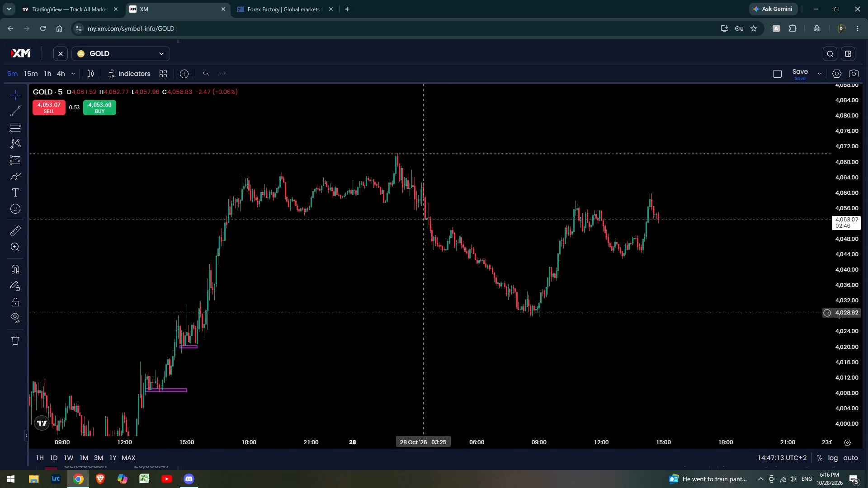
scroll(849, 304, "up", 9)
left_click_drag(627, 330, 587, 338)
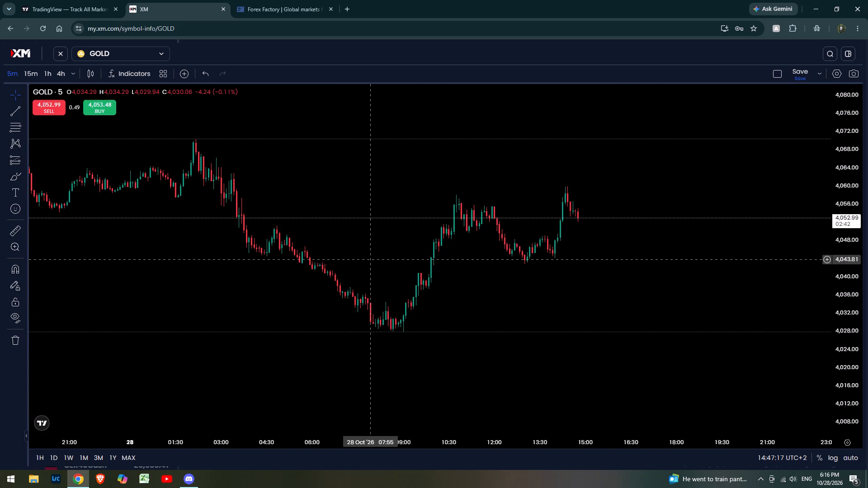
Draw a rectangle zone from 28 Oct 03:40 to 15:20, between about 4,045.20 and 4,042.61.
left_click(24, 172)
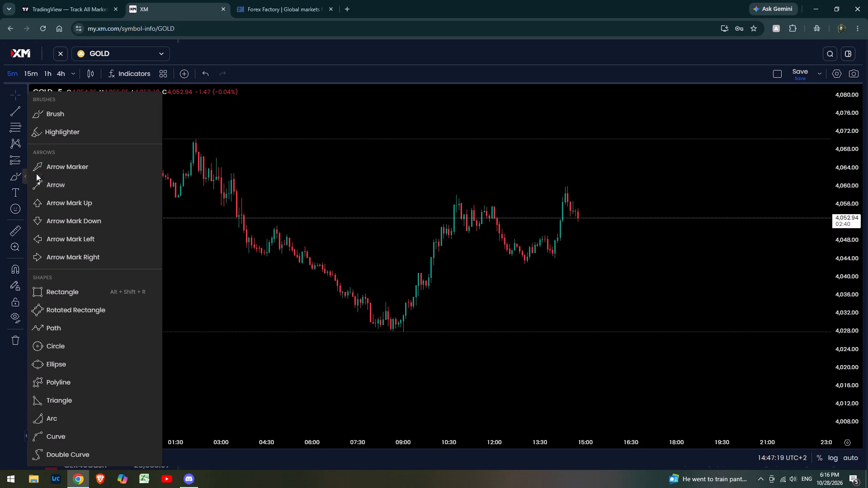
left_click(73, 294)
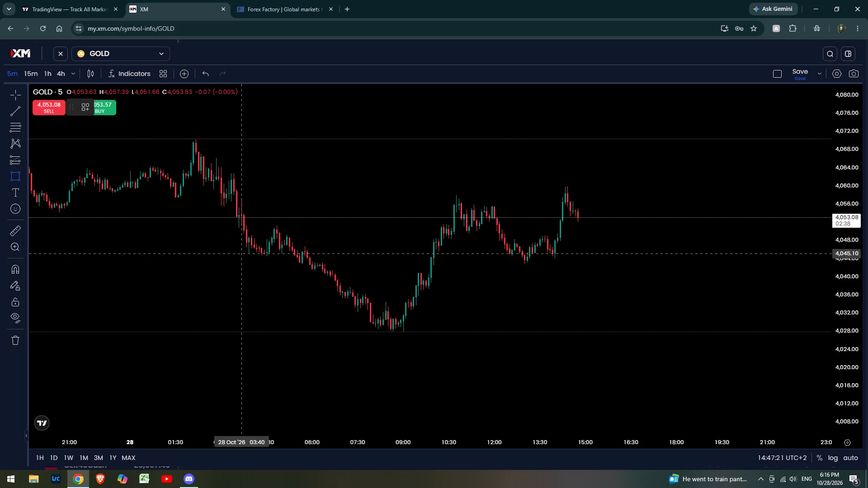
left_click(241, 253)
left_click(595, 265)
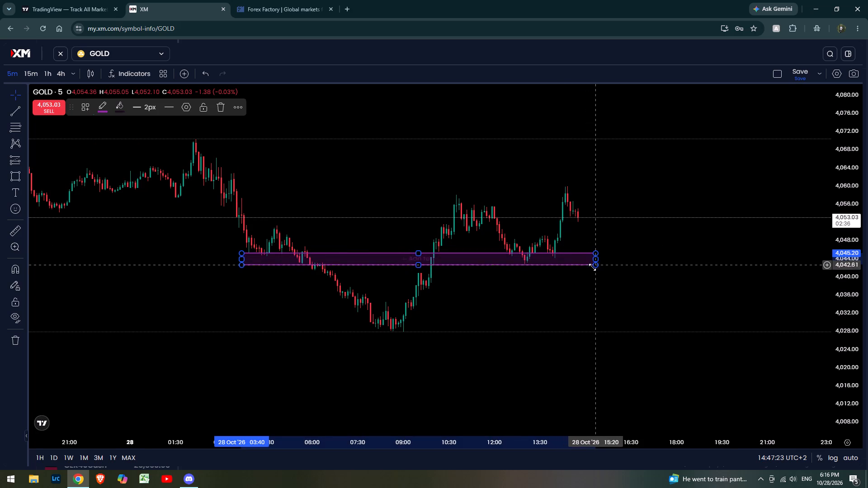
Lower the new rectangle's upper edge to about 4,043.71 to make a thinner support zone, and deselect it.
left_click_drag(417, 253, 418, 260)
double_click(420, 259)
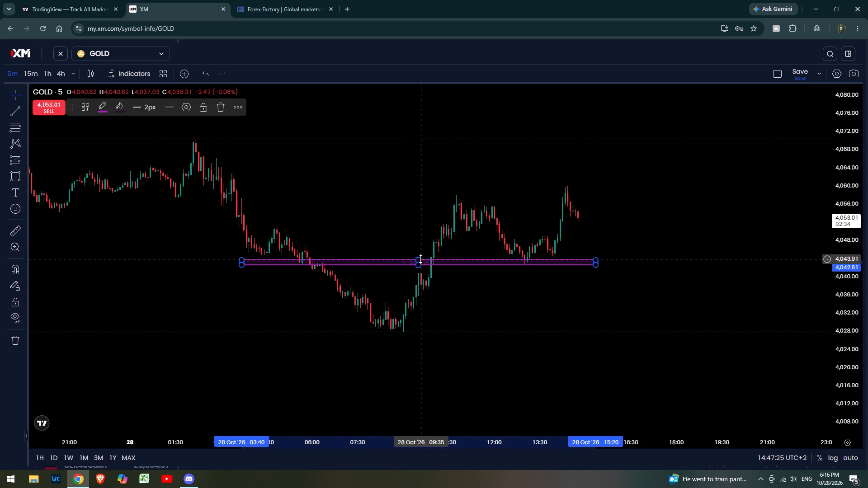
left_click(422, 257)
left_click(499, 178)
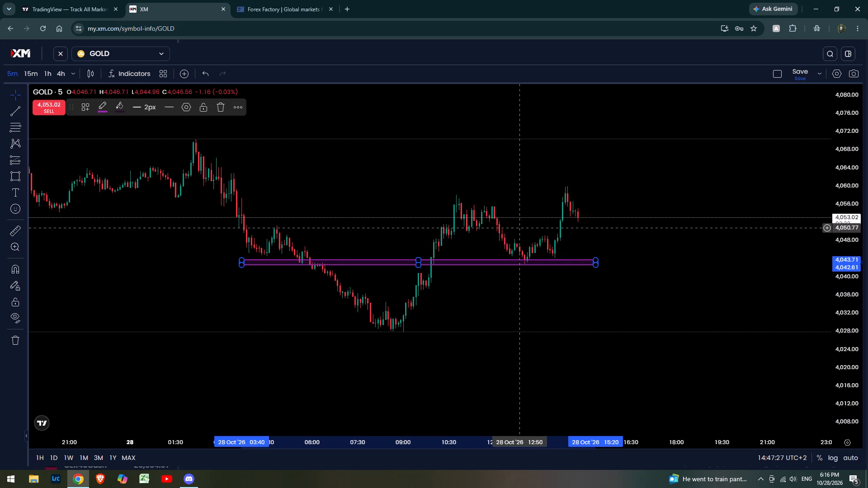
left_click(491, 296)
Draw a parallel channel from 27 Oct 17:25 to 28 Oct 17:10, with its upper line near 4,064.4 and lower line near 4,061.
scroll(488, 313, "up", 1)
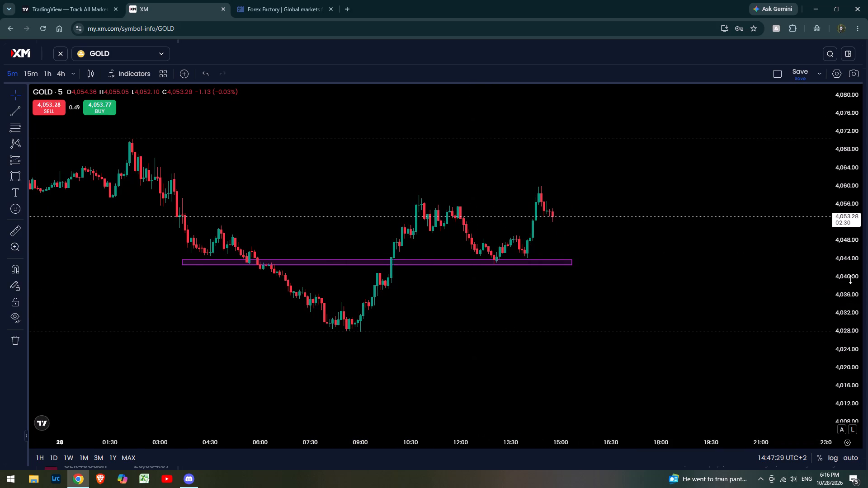
scroll(852, 280, "up", 5)
scroll(669, 317, "up", 1)
scroll(563, 333, "down", 4)
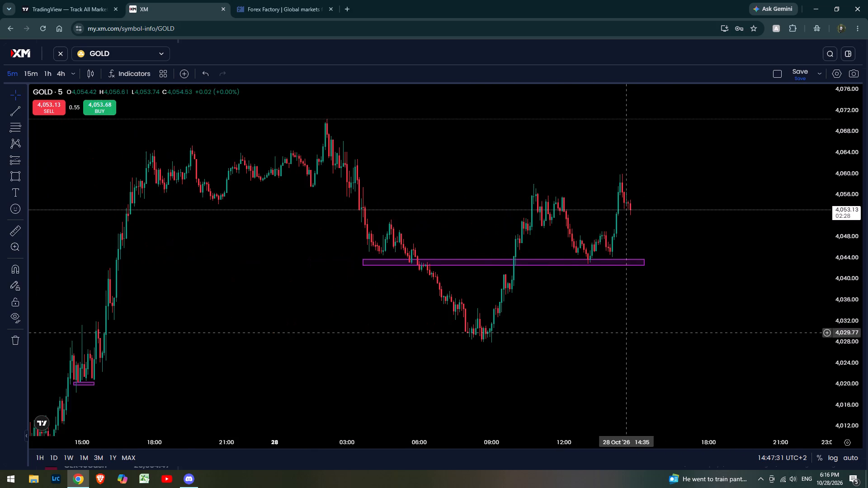
left_click_drag(630, 335, 619, 349)
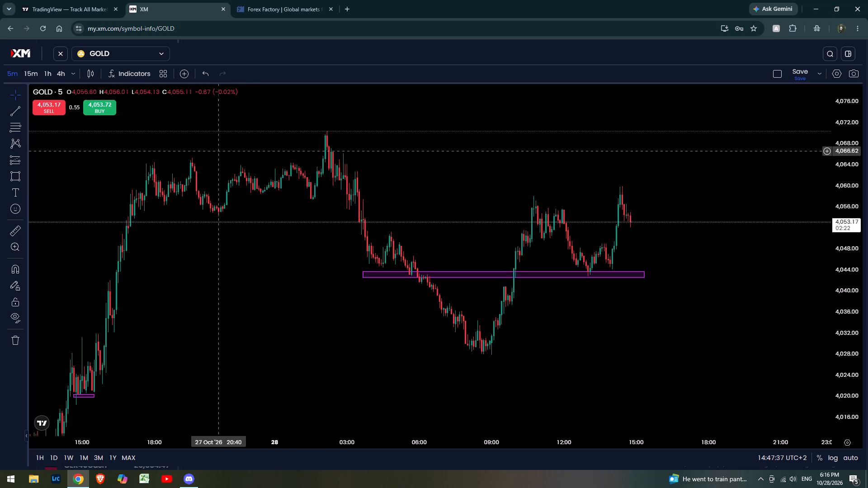
left_click(23, 115)
left_click(79, 305)
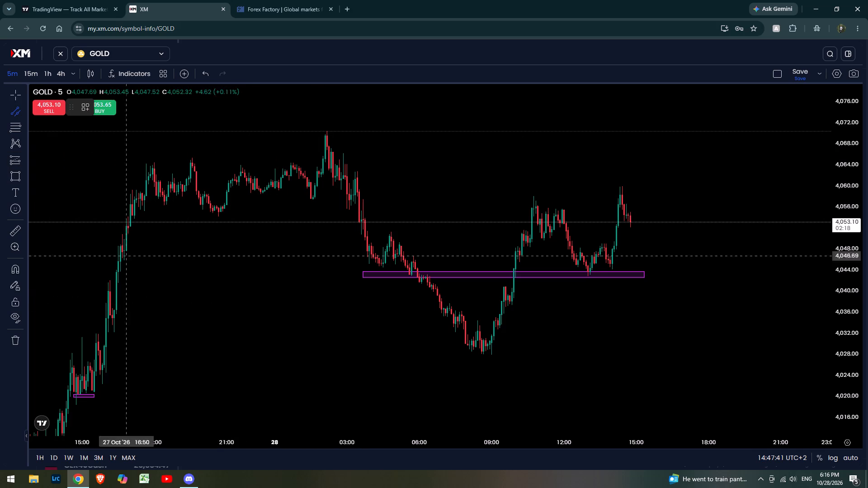
left_click(140, 163)
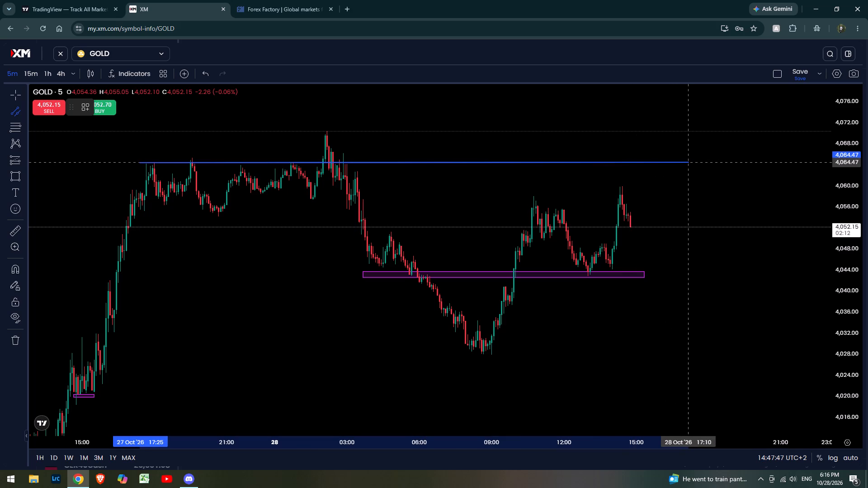
left_click(688, 162)
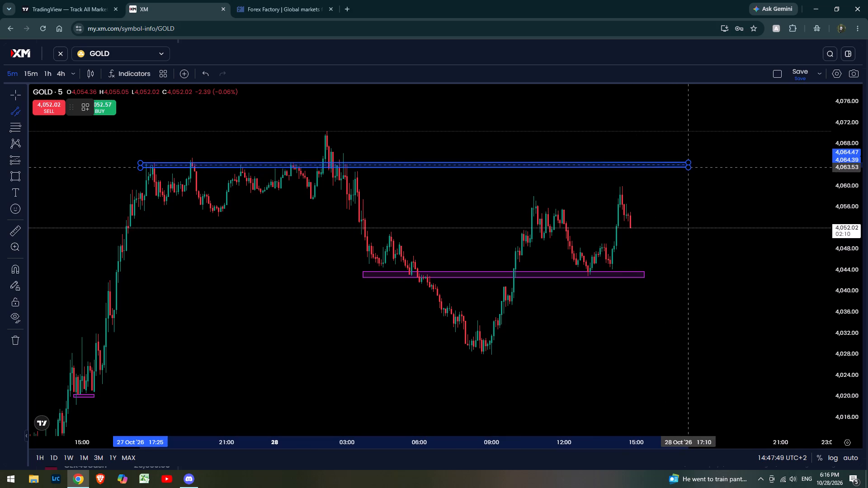
left_click(707, 180)
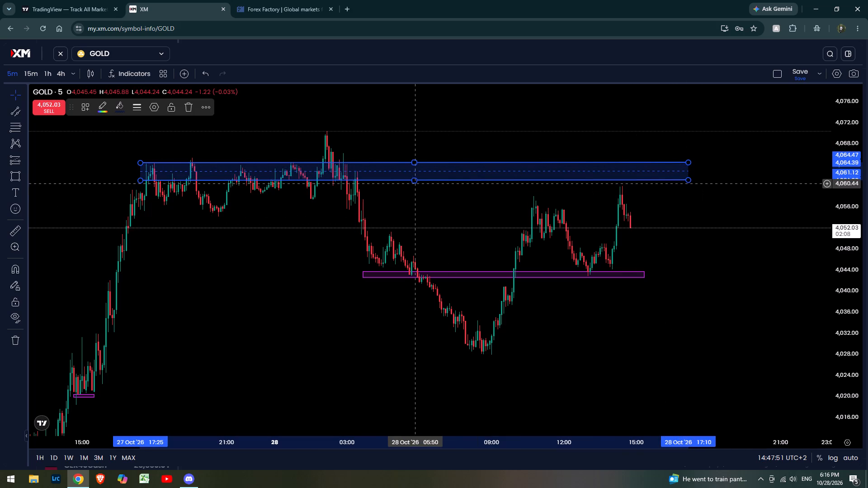
Narrow the parallel channel by raising its lower line to about 4,063, and deselect it.
left_click(416, 182)
left_click(415, 172)
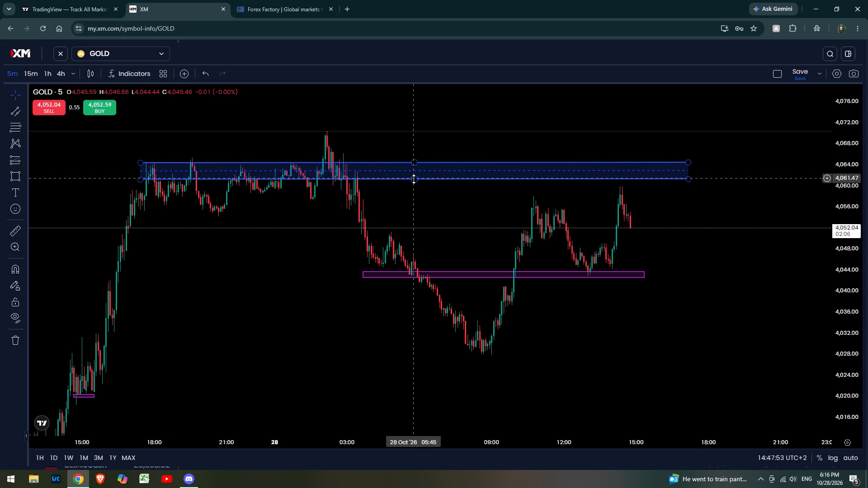
left_click_drag(414, 181, 415, 169)
left_click(415, 184)
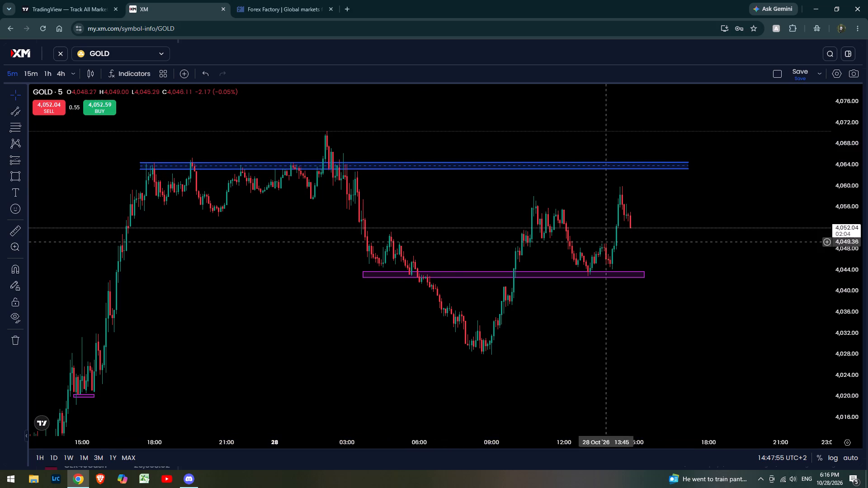
Examine the latest GOLD price action between the blue resistance channel and the purple support zone.
scroll(845, 227, "up", 6)
left_click_drag(662, 314, 666, 308)
scroll(666, 308, "down", 3)
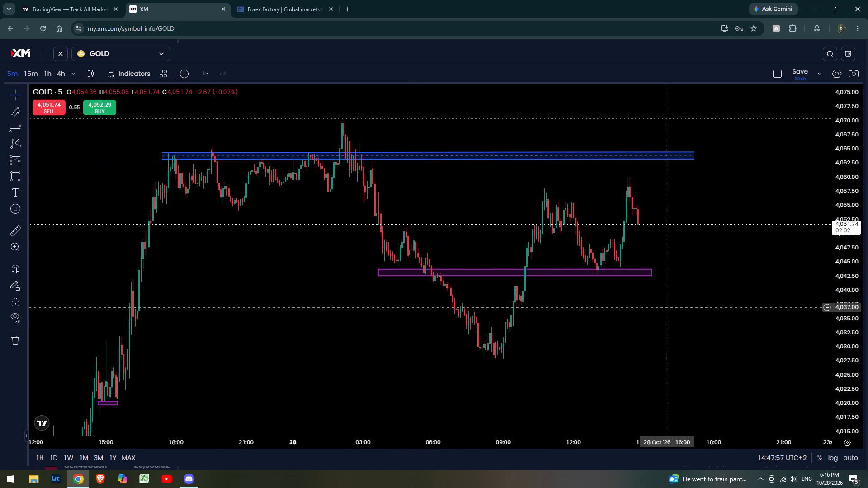
scroll(839, 287, "up", 6)
left_click_drag(717, 265, 719, 287)
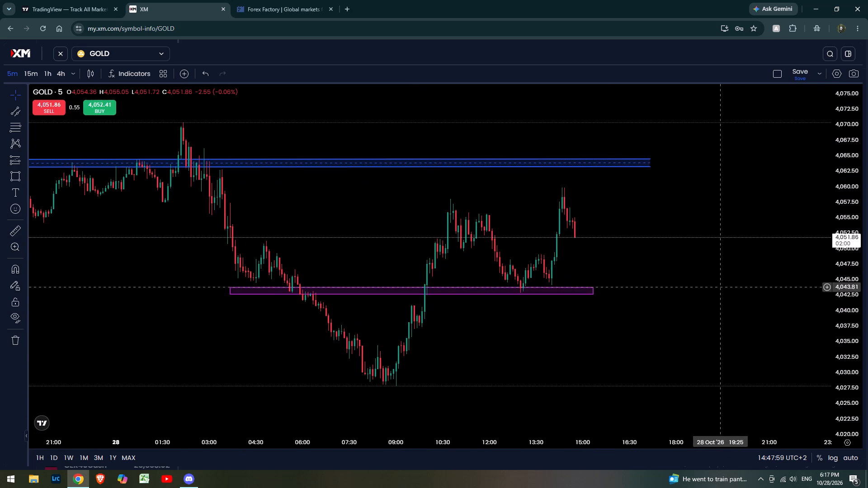
left_click_drag(678, 341, 790, 314)
left_click_drag(793, 305, 795, 296)
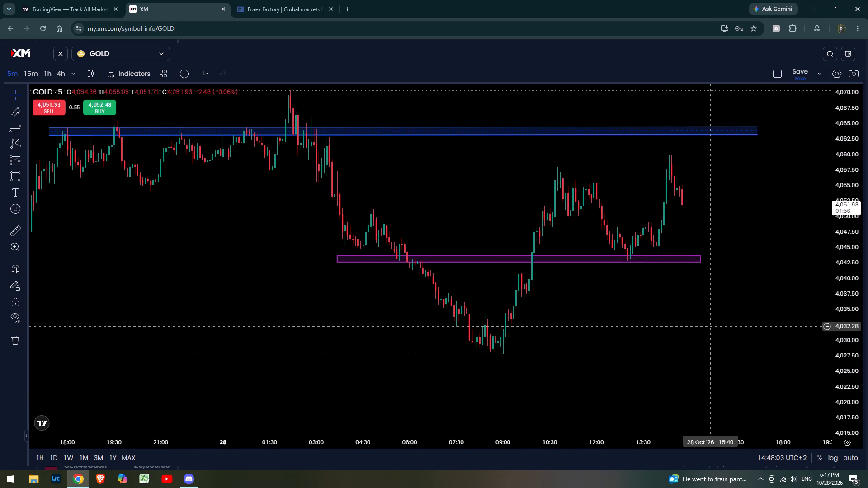
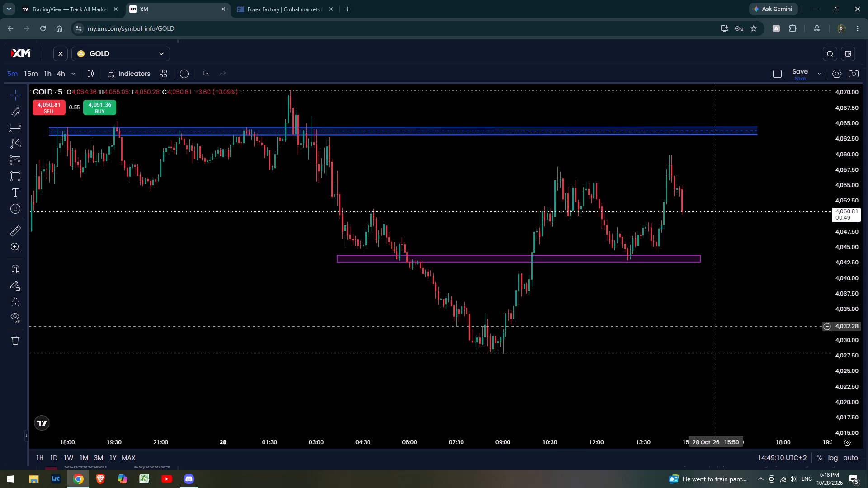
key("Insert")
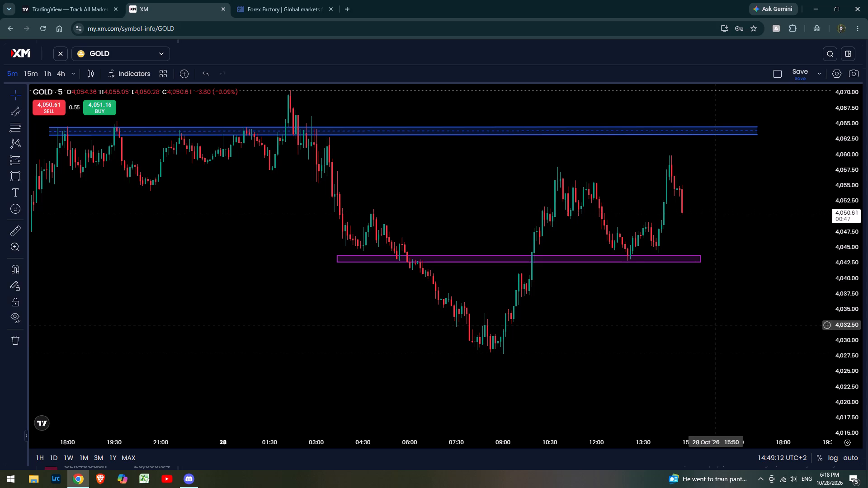
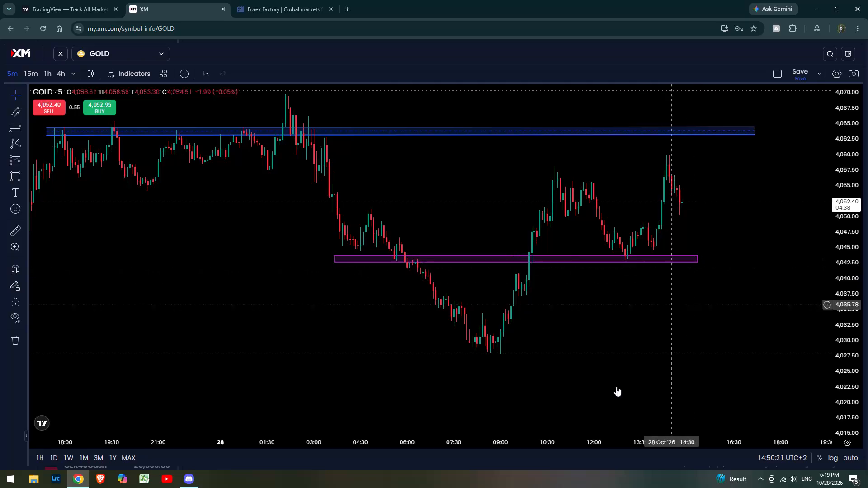
Switch the chart's instrument from GOLD to BTCUSD.
scroll(590, 244, "up", 2)
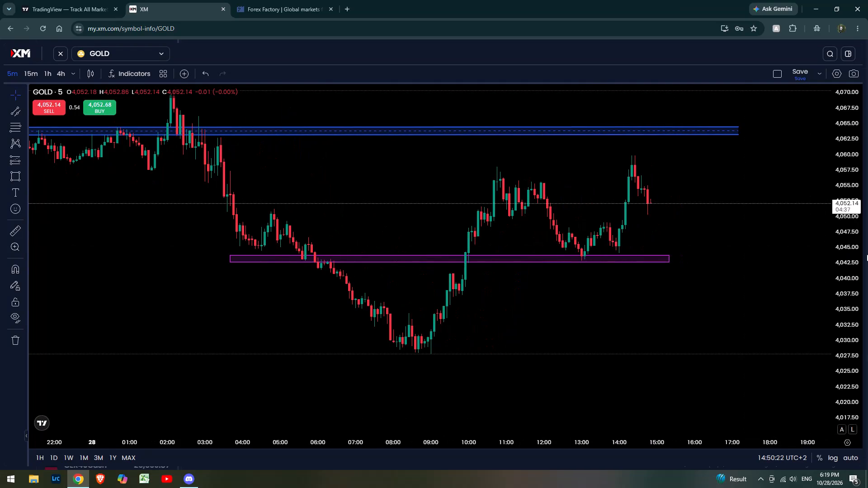
scroll(867, 254, "up", 6)
left_click(158, 58)
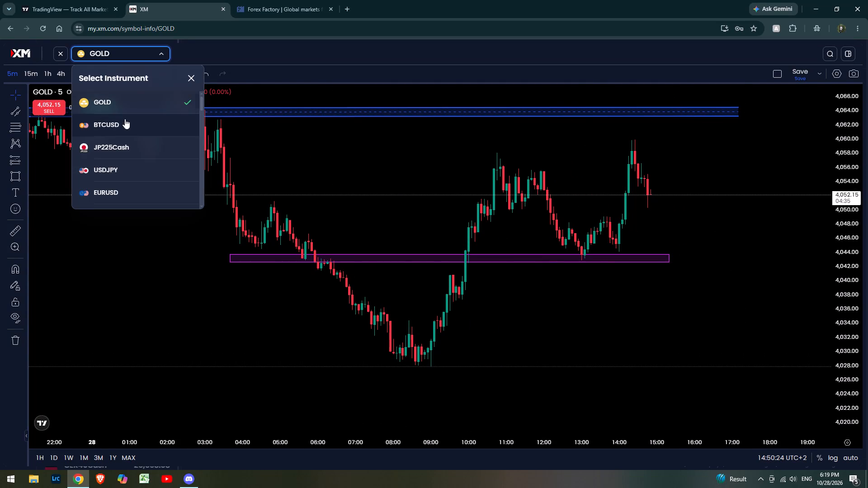
left_click(131, 123)
Draw a rectangle support zone on BTCUSD at about 80,588 to 80,631, spanning 28 Oct 00:30 to 17:40.
scroll(656, 291, "down", 2)
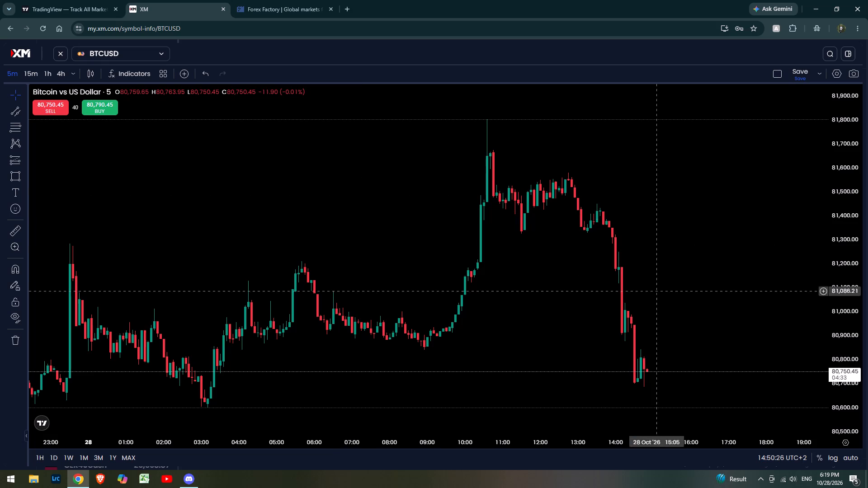
scroll(656, 291, "down", 2)
left_click_drag(623, 368, 611, 265)
scroll(601, 249, "down", 4)
scroll(841, 270, "down", 5)
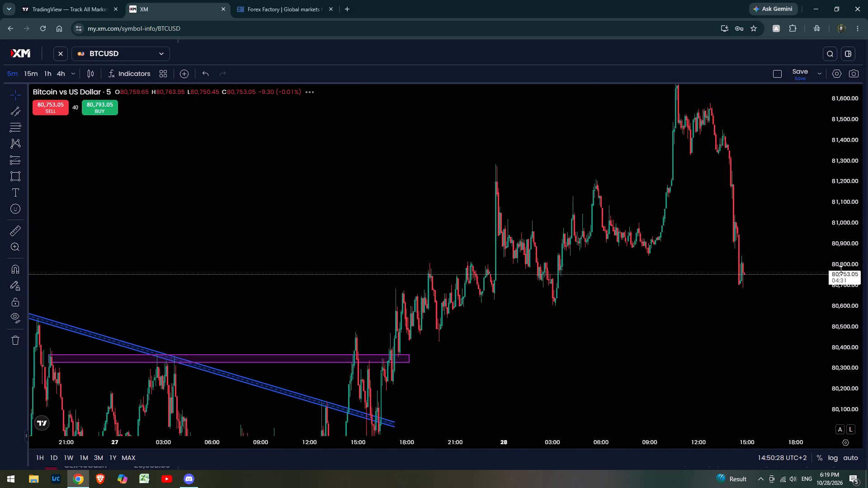
scroll(835, 274, "up", 7)
left_click_drag(631, 348, 621, 336)
left_click_drag(616, 325, 604, 296)
scroll(583, 303, "up", 3)
left_click_drag(531, 344, 528, 323)
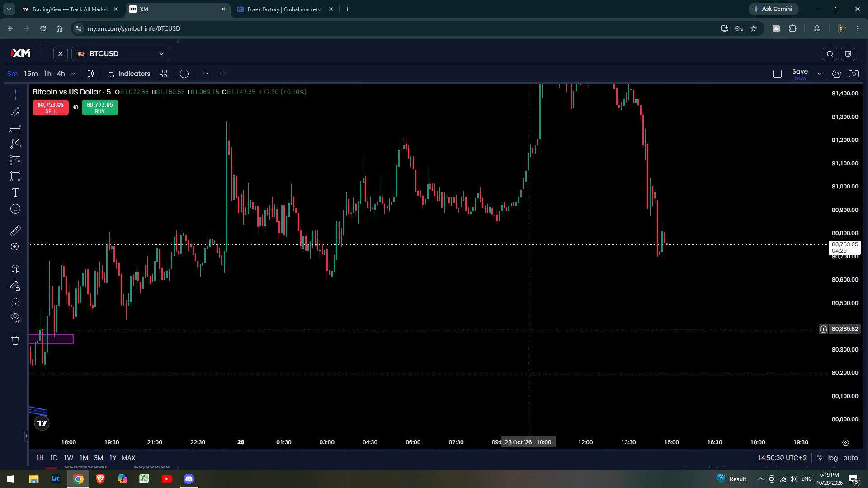
left_click_drag(528, 323, 528, 297)
left_click(528, 296)
left_click(14, 176)
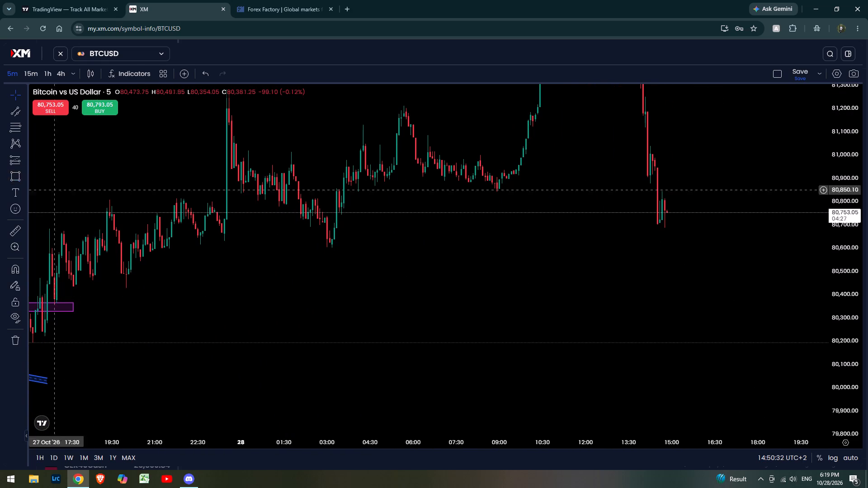
left_click(255, 241)
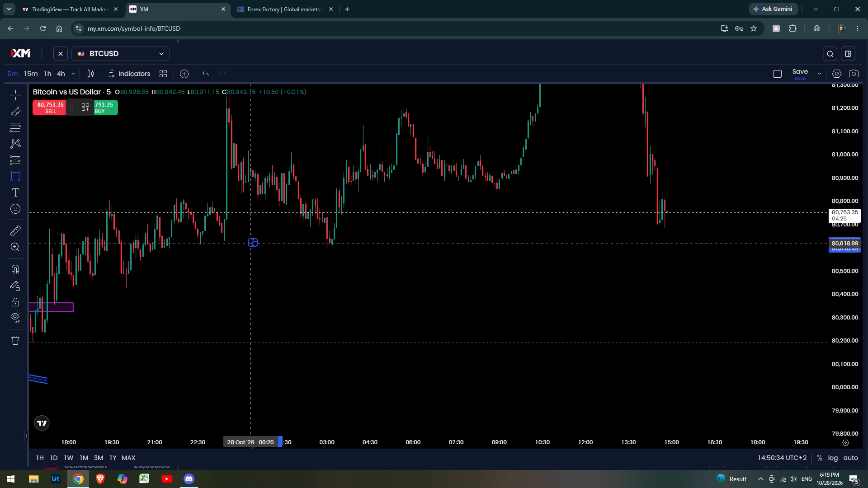
left_click(747, 250)
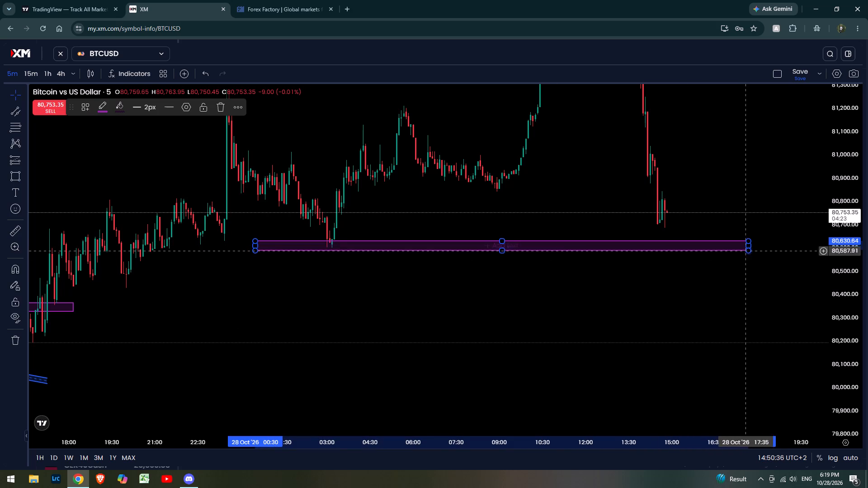
left_click(500, 252)
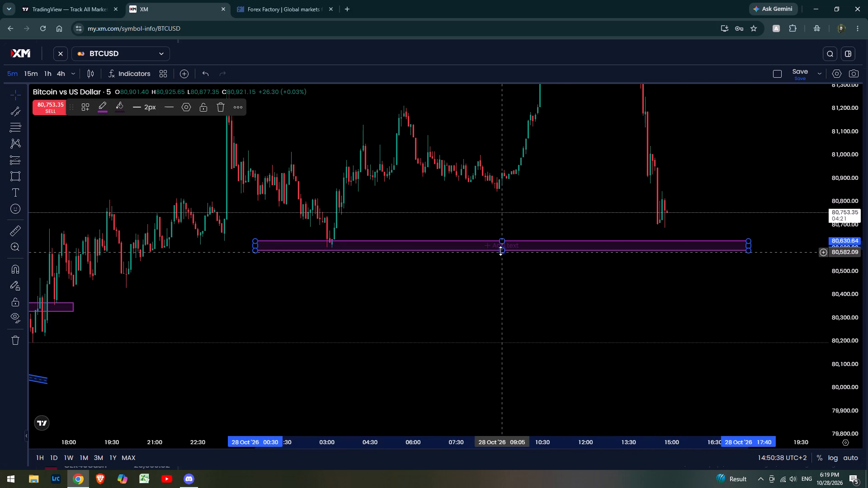
double_click(503, 249)
left_click(504, 248)
left_click(505, 178)
Examine BTCUSD price action around the new support zone, the earlier marked zones and the recent drop.
scroll(501, 304, "down", 7)
scroll(487, 316, "up", 3)
left_click_drag(567, 321, 458, 342)
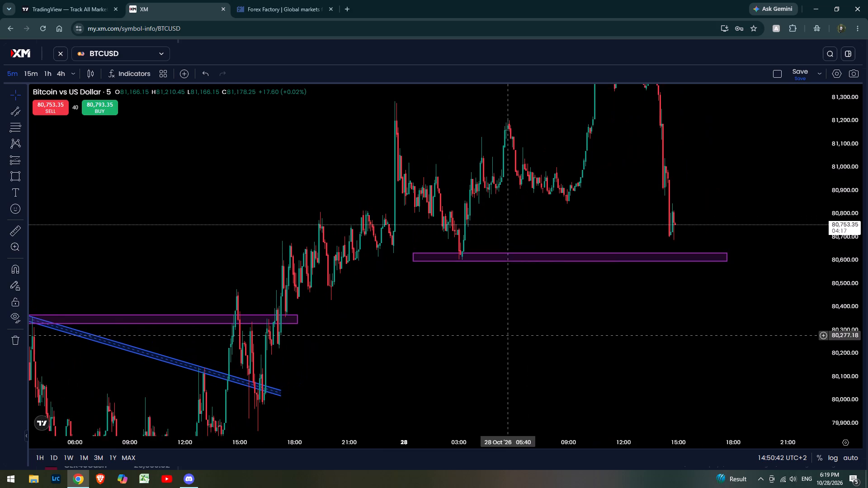
left_click_drag(458, 342, 414, 362)
left_click_drag(726, 230, 714, 247)
scroll(682, 264, "up", 4)
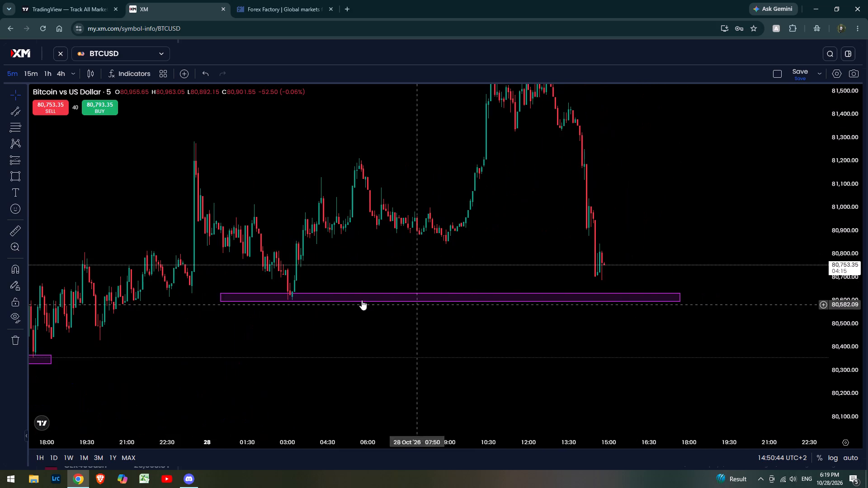
scroll(855, 286, "up", 5)
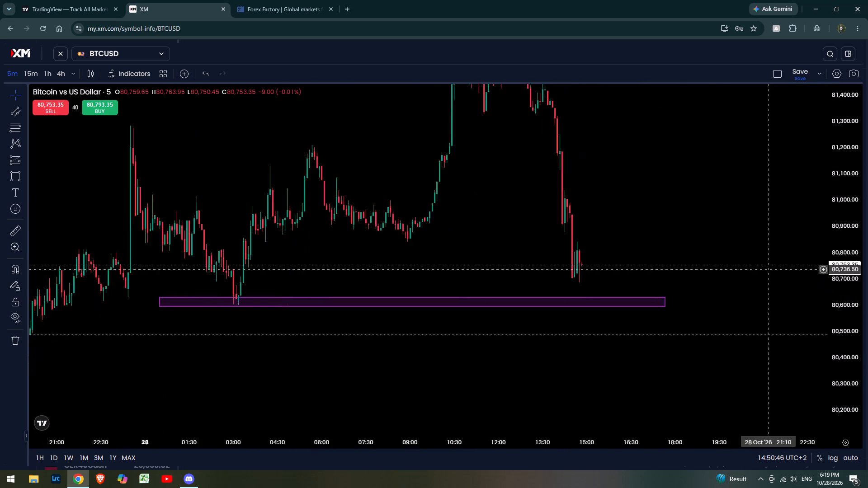
scroll(768, 269, "up", 2)
left_click_drag(708, 188, 726, 257)
scroll(698, 246, "down", 4)
scroll(843, 263, "up", 3)
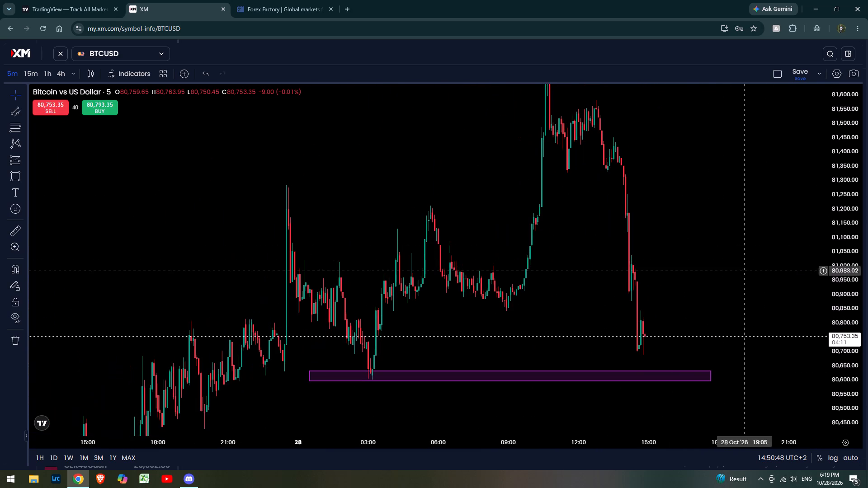
scroll(743, 272, "up", 2)
left_click_drag(703, 290, 716, 214)
scroll(836, 237, "down", 9)
scroll(748, 230, "down", 2)
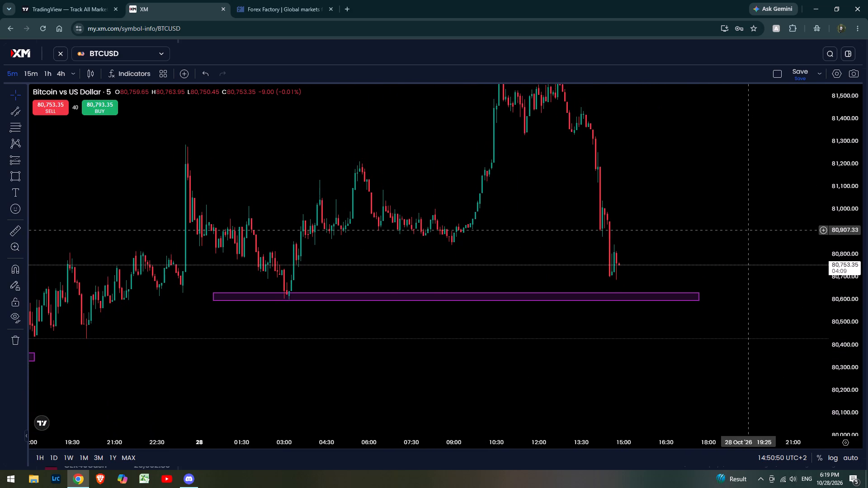
scroll(748, 230, "down", 1)
left_click_drag(732, 161, 715, 193)
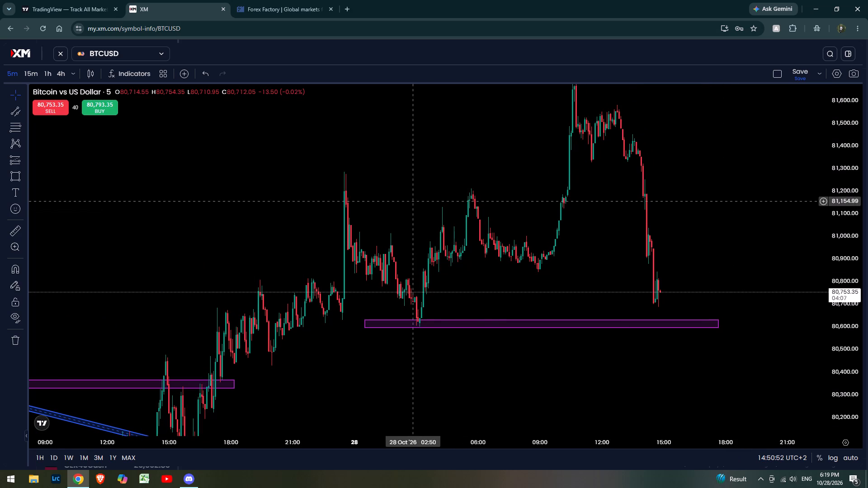
left_click(673, 217)
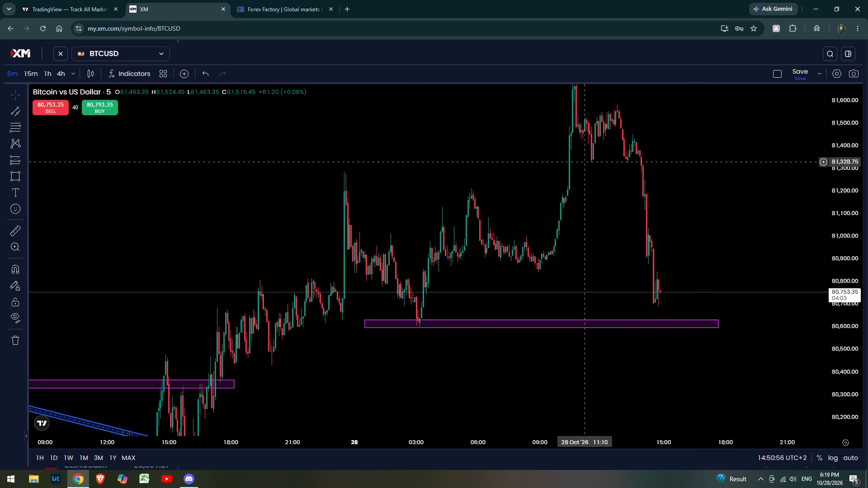
scroll(844, 207, "up", 4)
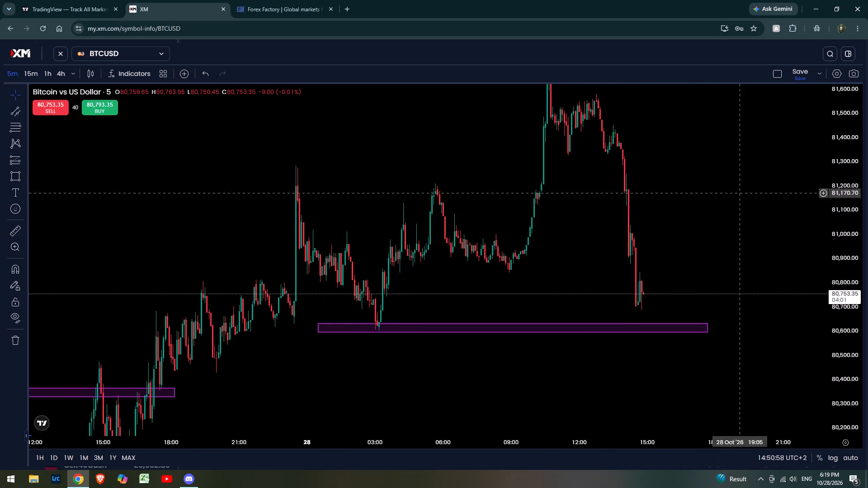
left_click_drag(735, 183, 712, 201)
left_click(712, 201)
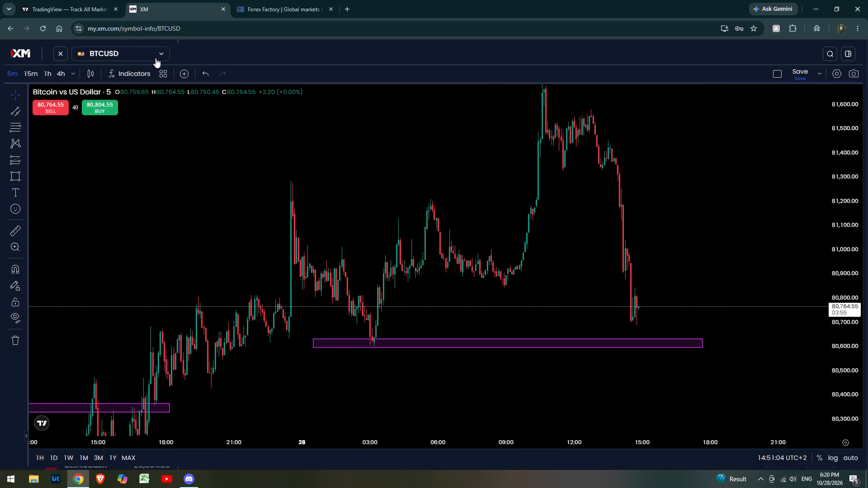
Split the layout into two side-by-side charts.
left_click(776, 78)
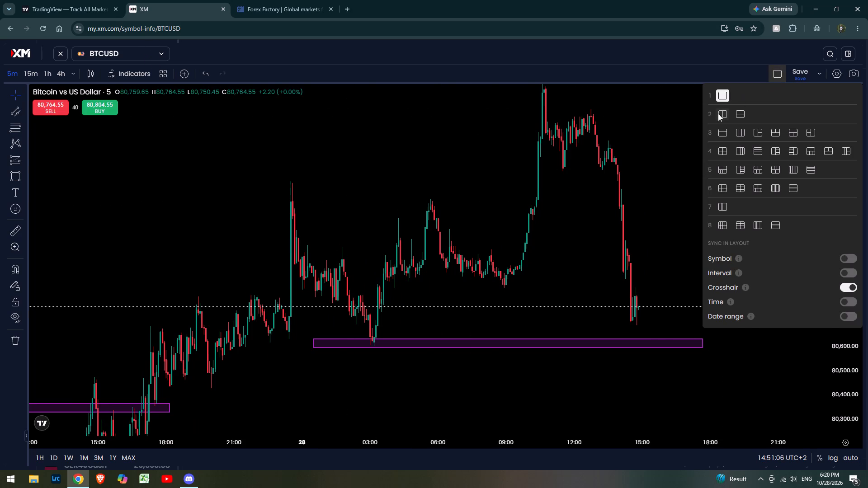
left_click(718, 113)
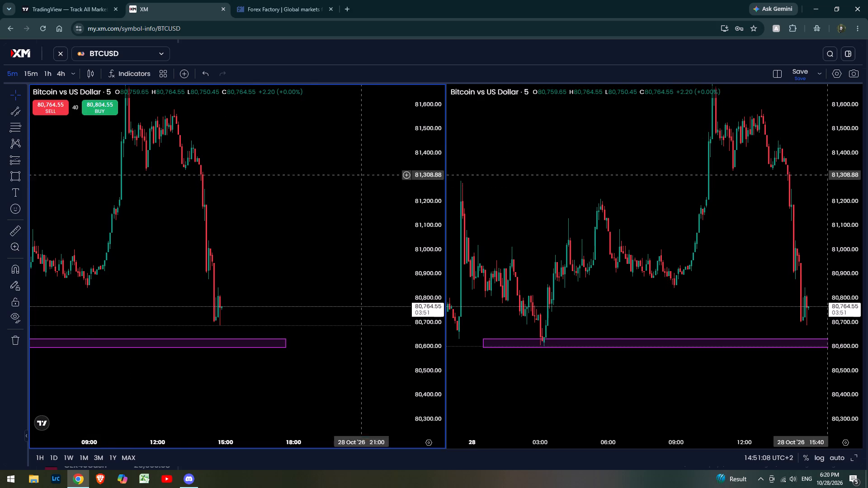
Set the first chart's instrument to GOLD, keeping BTCUSD in the second chart.
left_click(162, 56)
left_click(131, 99)
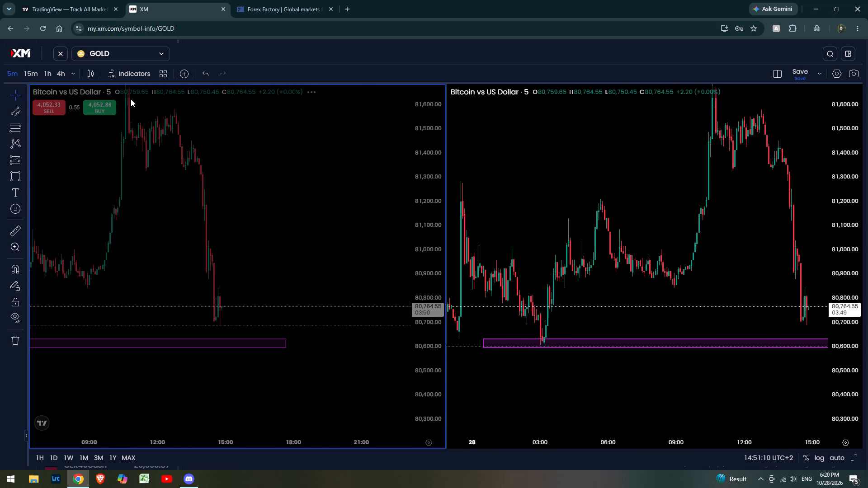
Examine the 5-minute GOLD and BTCUSD charts side by side, comparing recent price action with the marked zones.
scroll(437, 214, "down", 9)
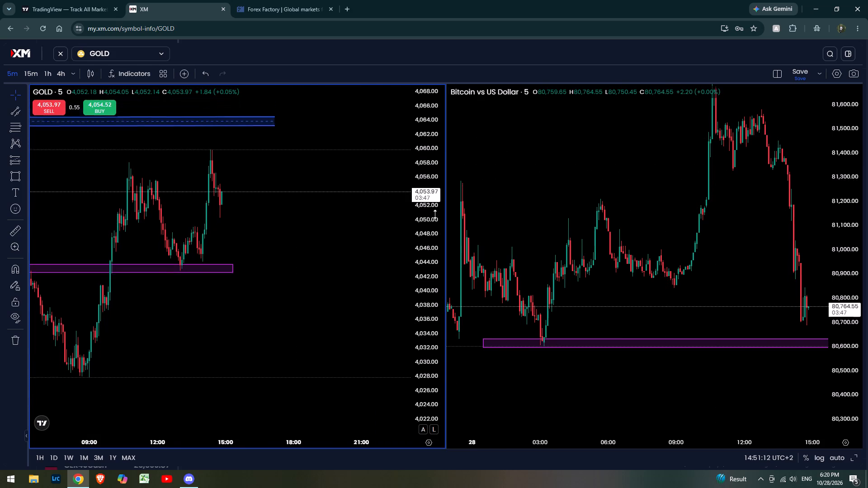
scroll(435, 214, "down", 15)
scroll(276, 213, "up", 5)
scroll(418, 203, "down", 3)
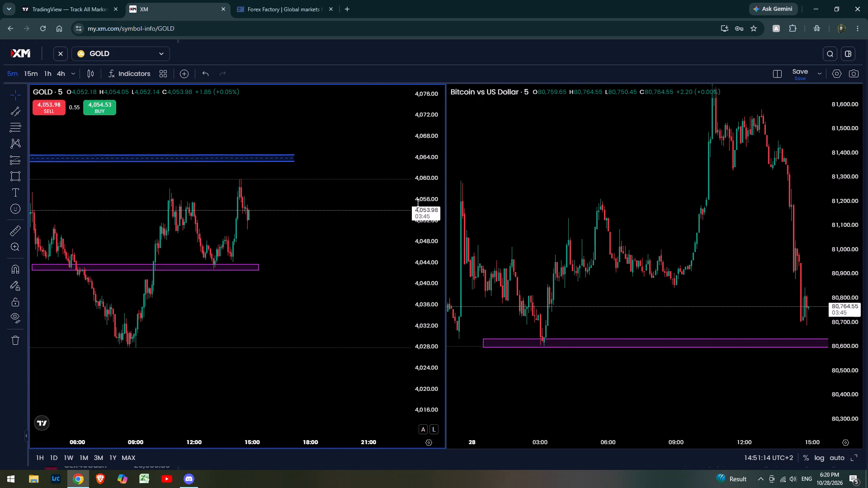
scroll(418, 203, "down", 9)
scroll(319, 247, "down", 3)
left_click_drag(217, 349, 310, 342)
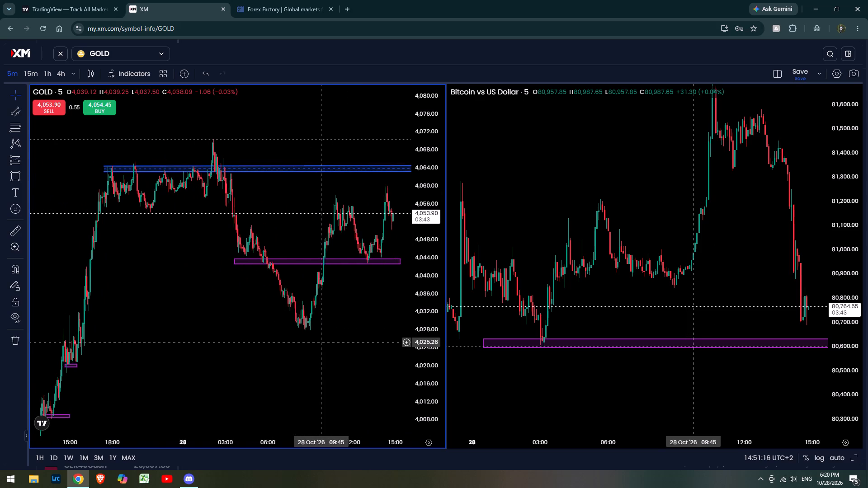
left_click_drag(310, 342, 303, 342)
scroll(300, 342, "up", 4)
left_click_drag(125, 333, 206, 328)
left_click_drag(199, 328, 176, 328)
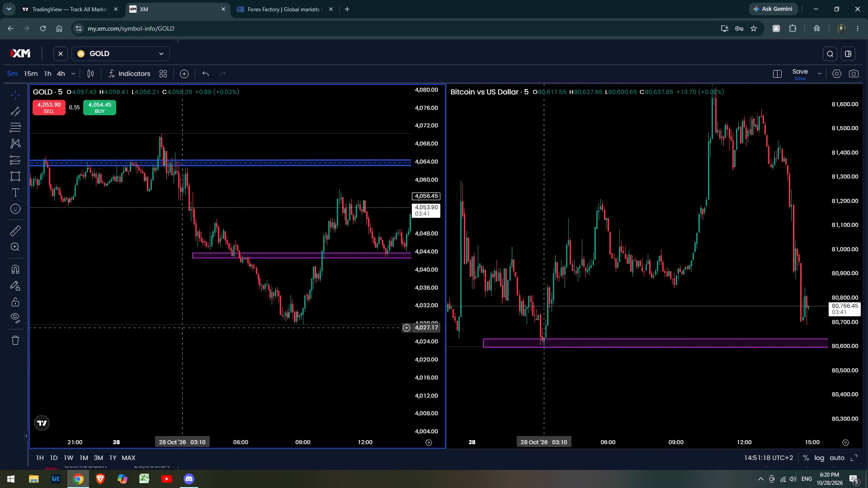
left_click_drag(176, 328, 152, 328)
left_click_drag(151, 328, 115, 326)
left_click(115, 326)
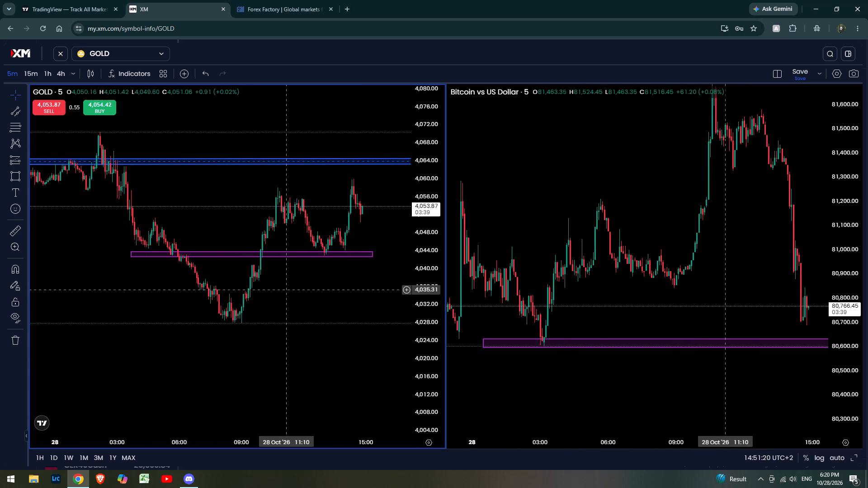
scroll(344, 300, "up", 2)
scroll(417, 280, "up", 5)
scroll(645, 298, "up", 4)
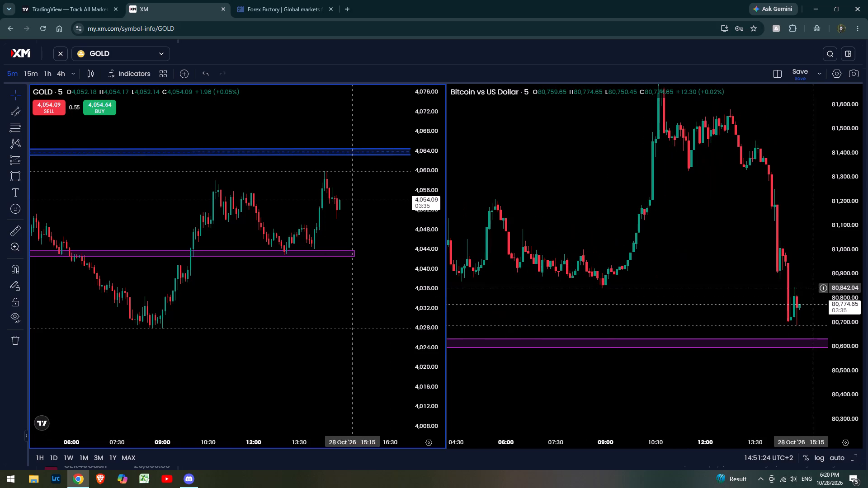
scroll(843, 276, "down", 18)
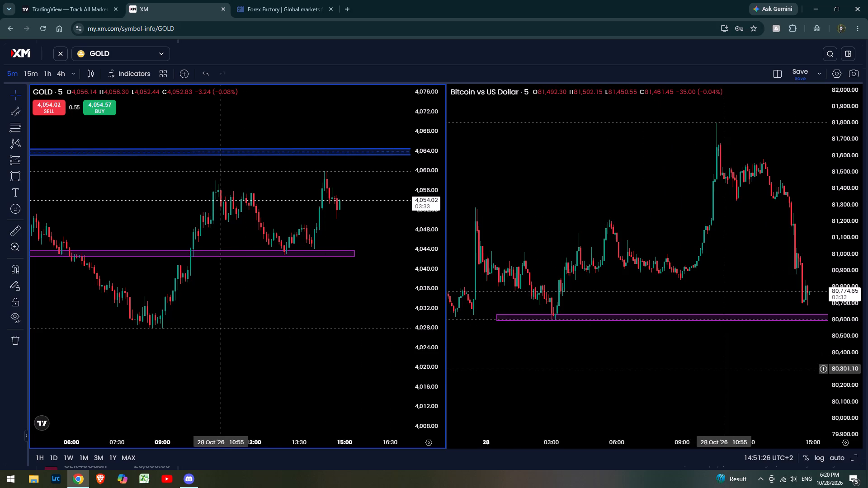
scroll(723, 361, "down", 3)
scroll(723, 358, "up", 6)
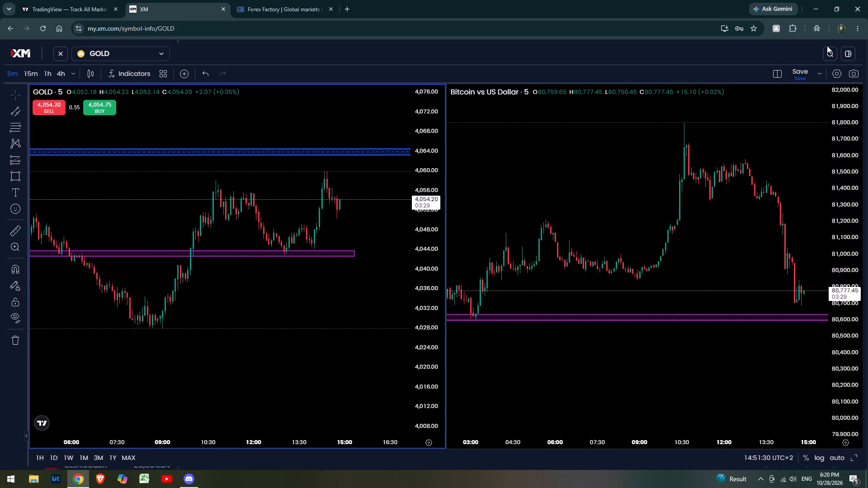
Change the layout to three charts, with one tall chart beside two stacked ones.
left_click(776, 73)
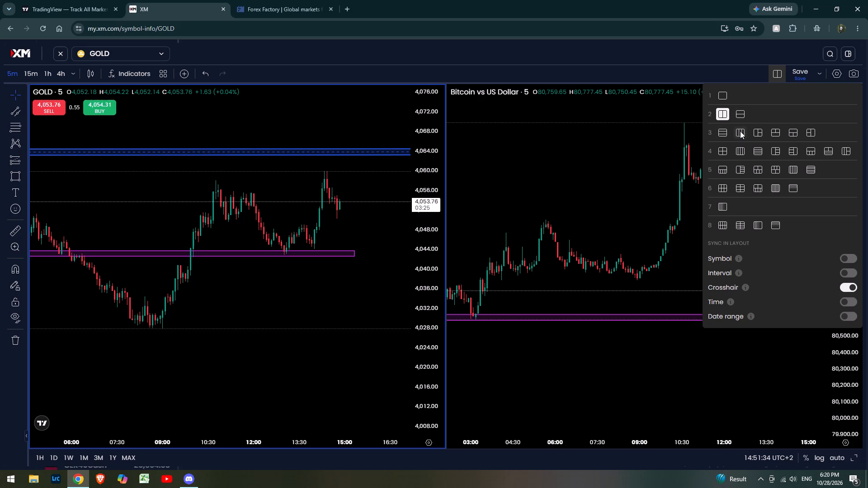
left_click(757, 131)
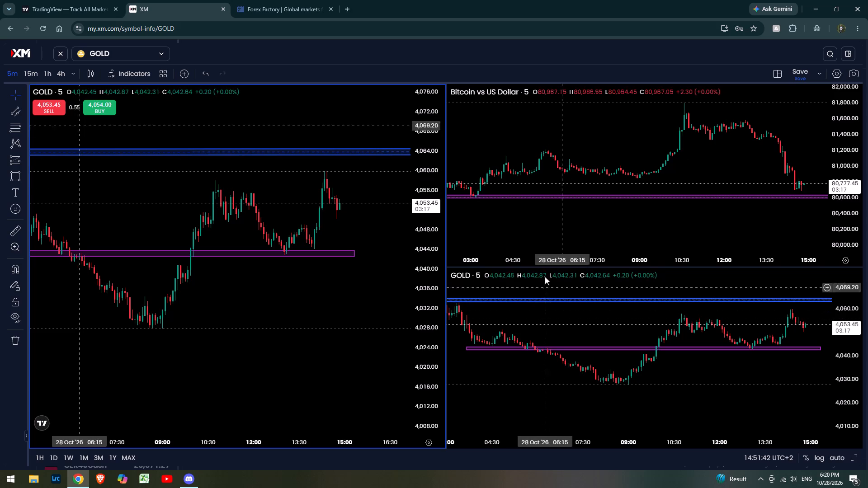
Set the duplicate GOLD chart below the BTCUSD chart to US30Cash.
left_click(482, 363)
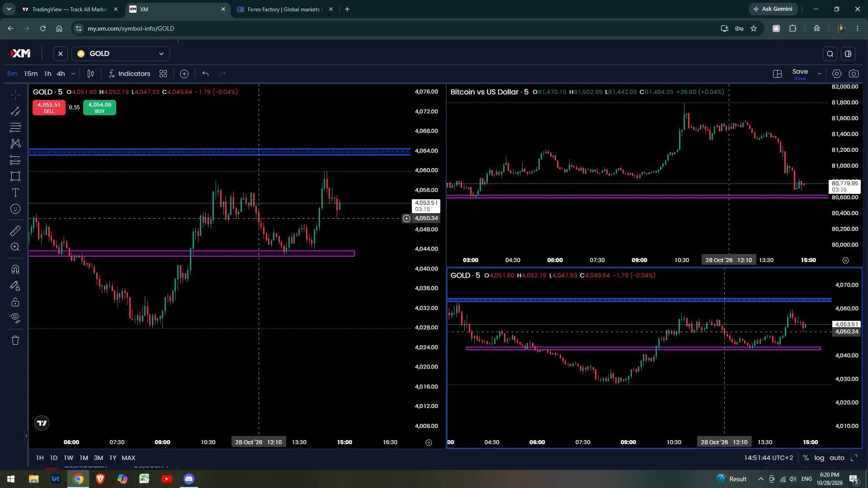
left_click(136, 58)
scroll(137, 145, "down", 3)
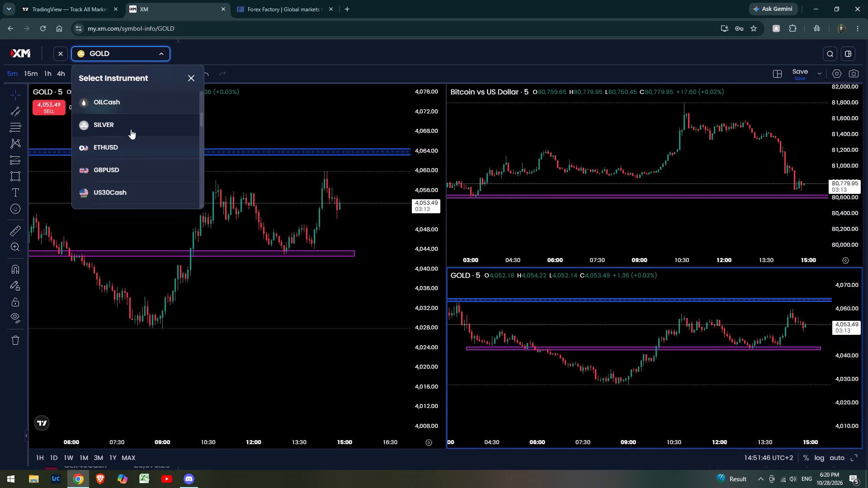
left_click(146, 190)
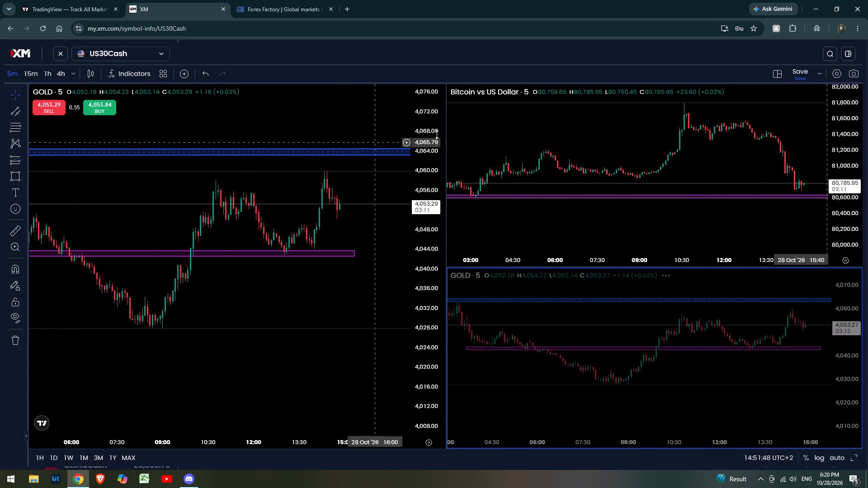
Examine recent and earlier price action on the 5-minute US30Cash chart.
scroll(658, 331, "down", 4)
scroll(661, 339, "up", 4)
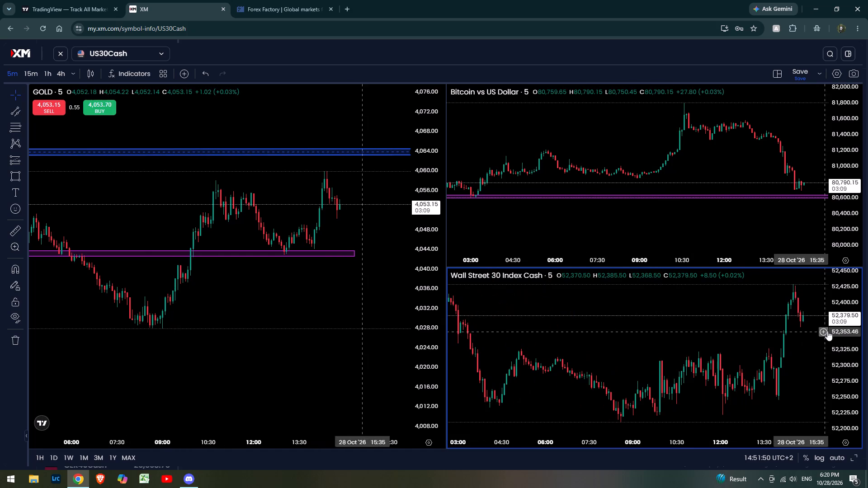
scroll(850, 321, "down", 12)
scroll(691, 333, "up", 3)
scroll(669, 333, "down", 4)
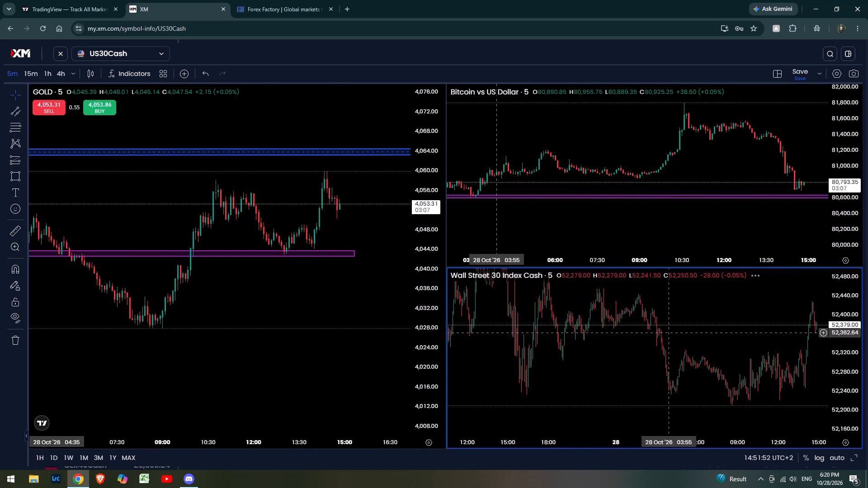
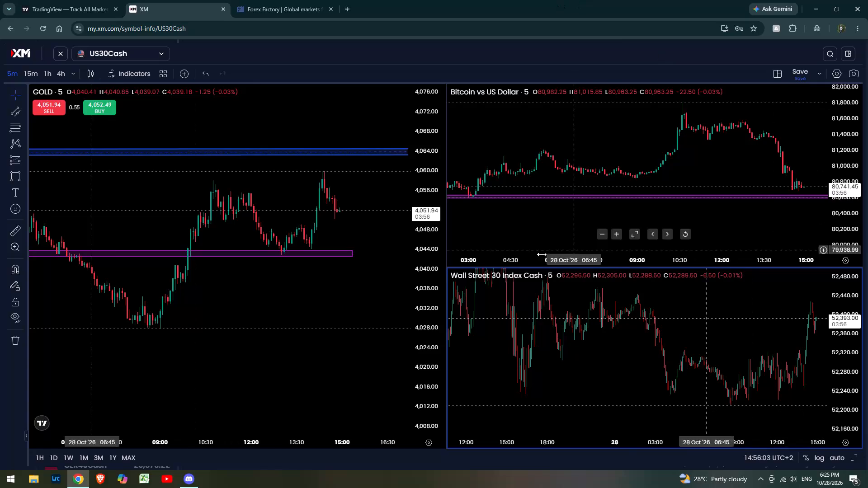
Examine recent and earlier price swings on the 5-minute US30Cash chart in the three-chart layout.
scroll(630, 360, "up", 2)
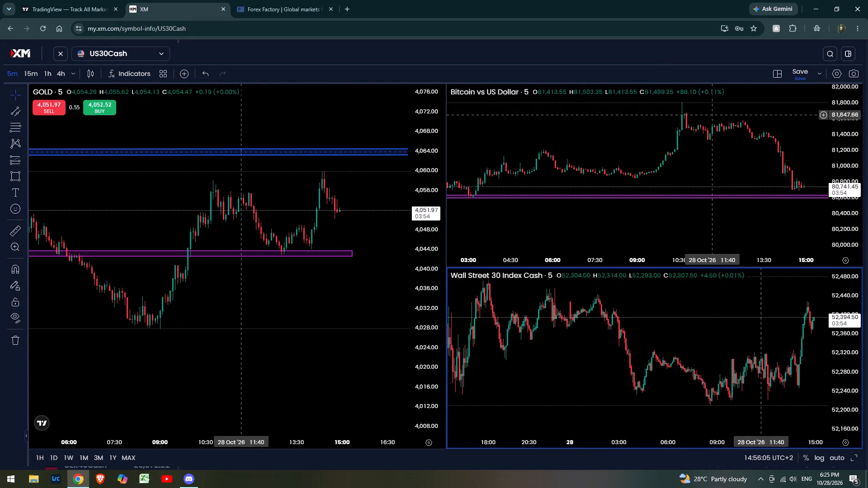
scroll(741, 347, "up", 2)
scroll(846, 347, "down", 2)
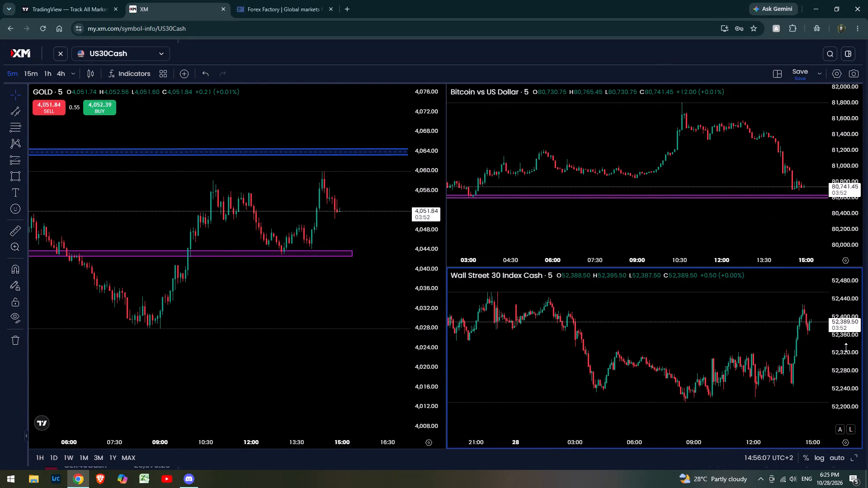
scroll(846, 347, "down", 1)
scroll(703, 384, "down", 4)
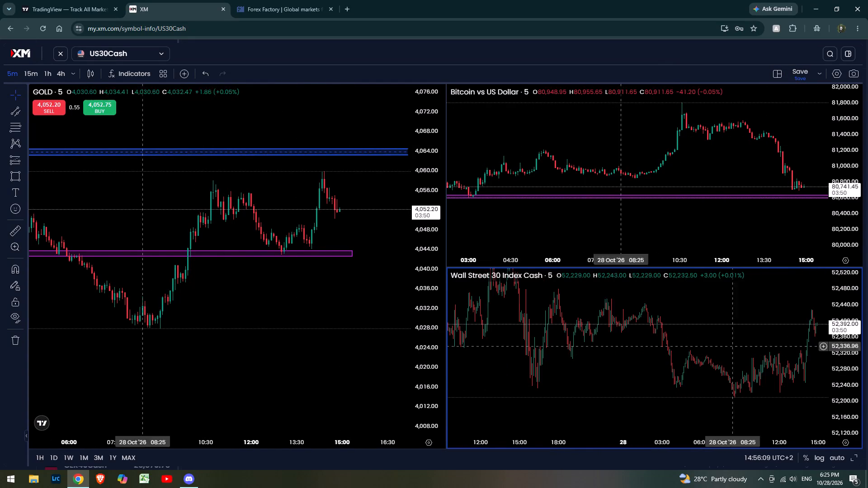
scroll(848, 328, "down", 17)
left_click_drag(780, 319, 738, 333)
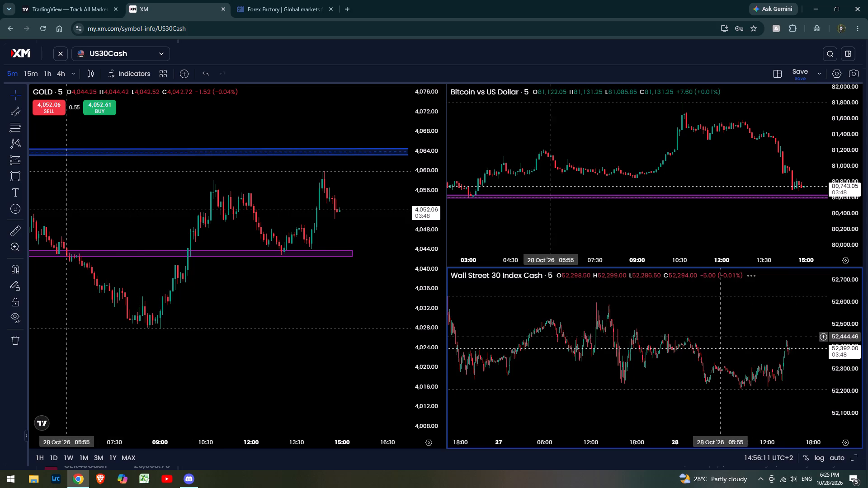
scroll(720, 337, "up", 2)
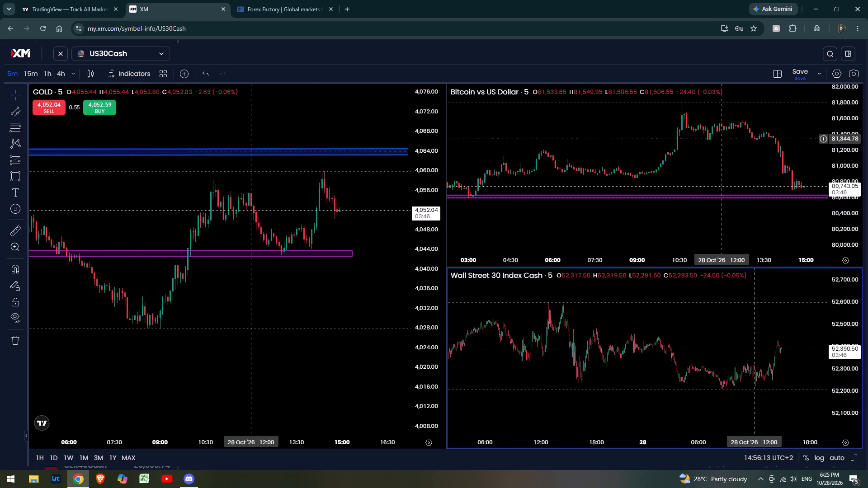
Change the layout from three charts to a single chart.
left_click(777, 74)
left_click(726, 94)
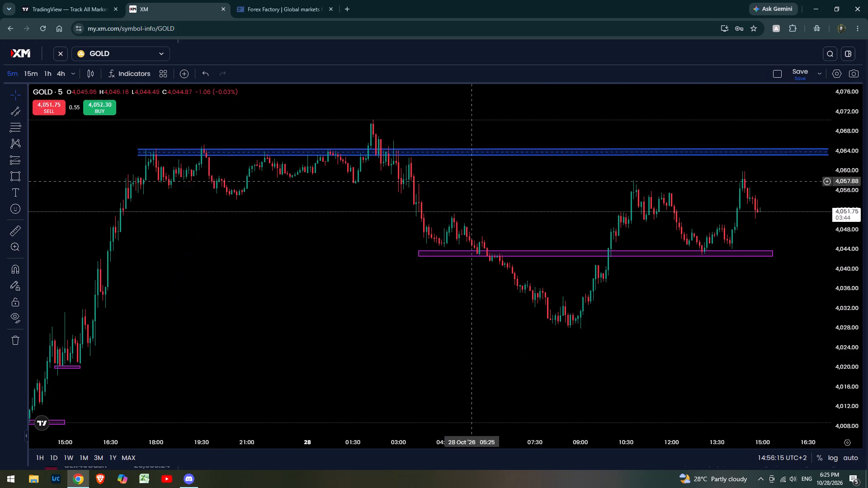
Set the single chart's instrument to US30Cash.
left_click(144, 55)
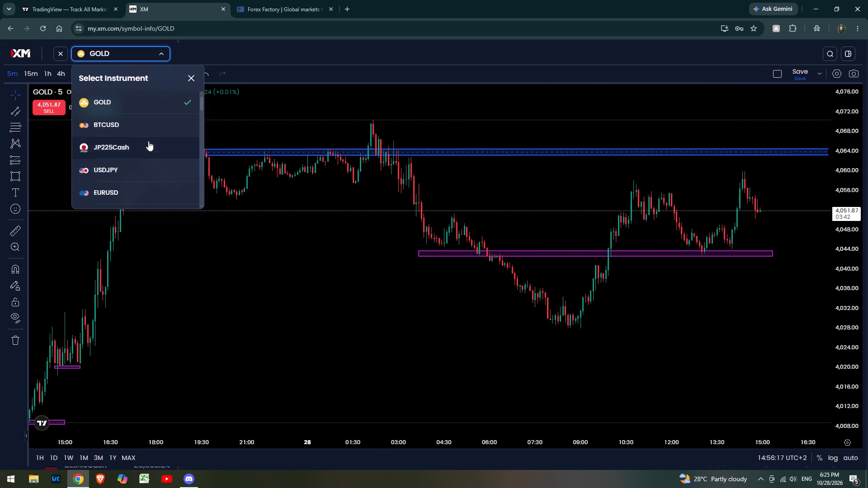
scroll(147, 156, "down", 4)
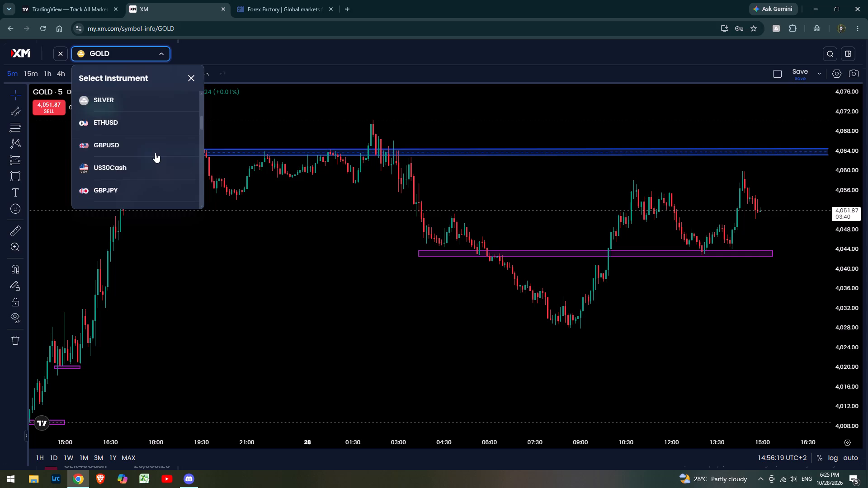
scroll(155, 142, "up", 2)
scroll(155, 174, "down", 2)
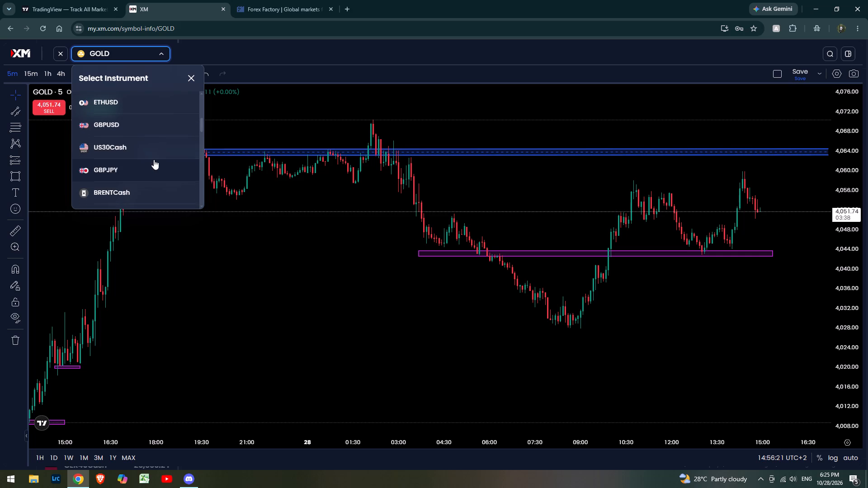
left_click(156, 144)
Draw a narrow descending parallel channel along the US30Cash highs, from about 52,521 on 27 Oct 06:40 to about 52,368 on 28 Oct 16:20.
scroll(646, 315, "down", 4)
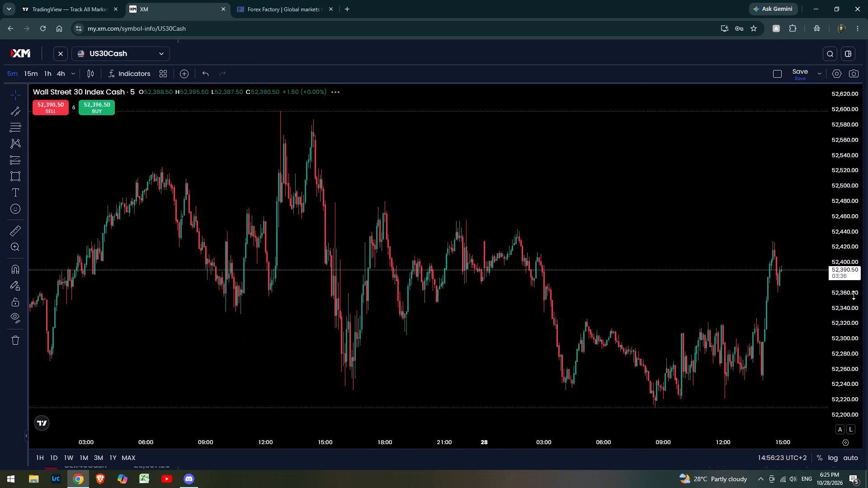
scroll(867, 286, "down", 12)
scroll(656, 291, "down", 3)
left_click_drag(656, 236, 652, 243)
scroll(647, 249, "up", 1)
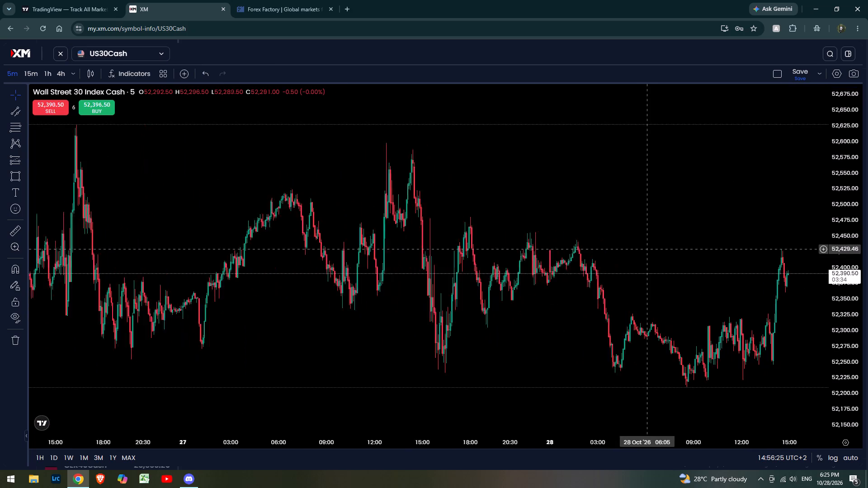
scroll(647, 249, "up", 1)
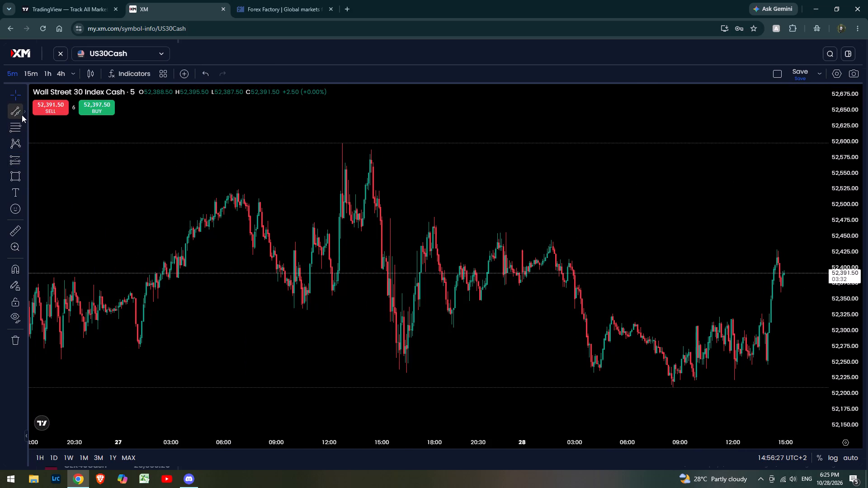
left_click(18, 112)
left_click_drag(235, 191, 240, 192)
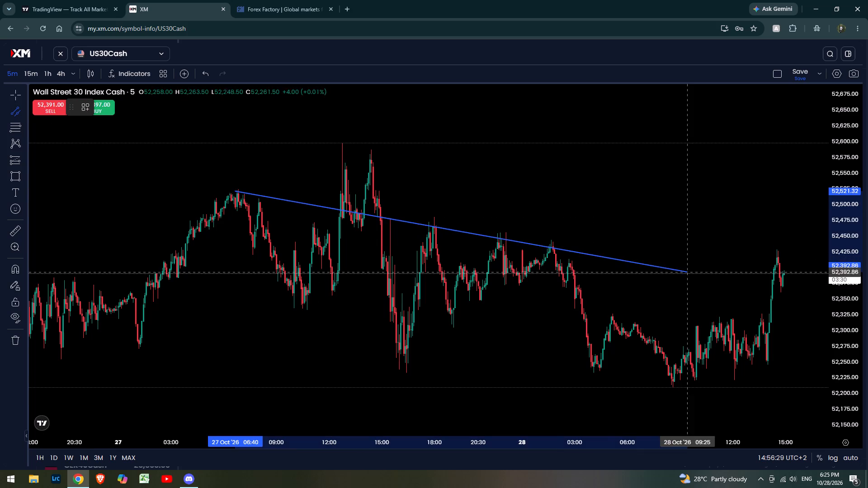
left_click(809, 287)
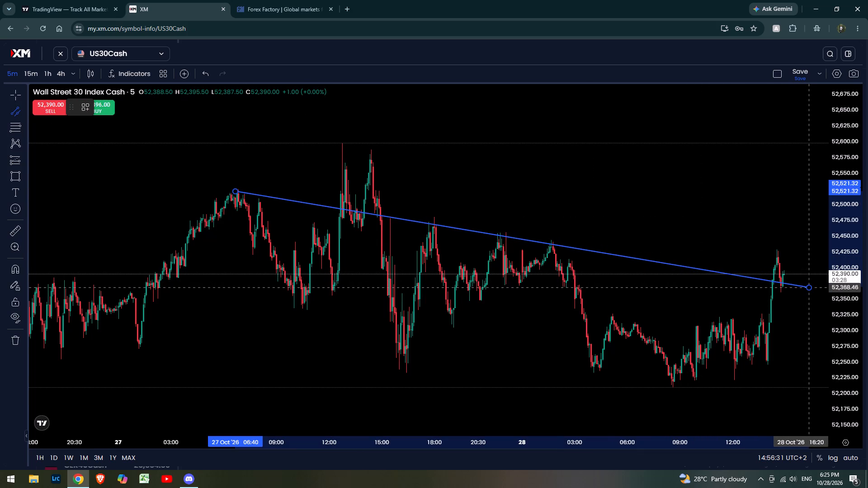
left_click(809, 284)
left_click(759, 264)
Examine how US30Cash price reacts around the descending channel, comparing the latest breakout candles with the earlier highs.
scroll(727, 296, "up", 4)
scroll(855, 278, "up", 3)
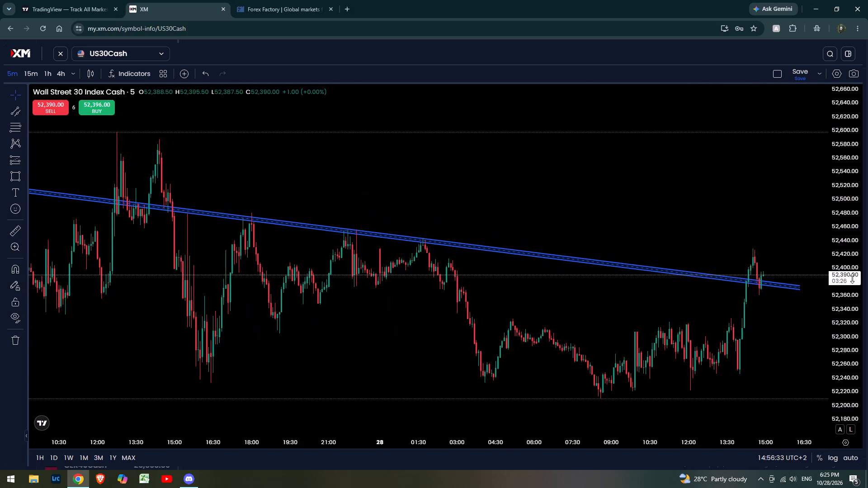
scroll(852, 278, "up", 4)
scroll(792, 281, "up", 3)
scroll(641, 281, "down", 8)
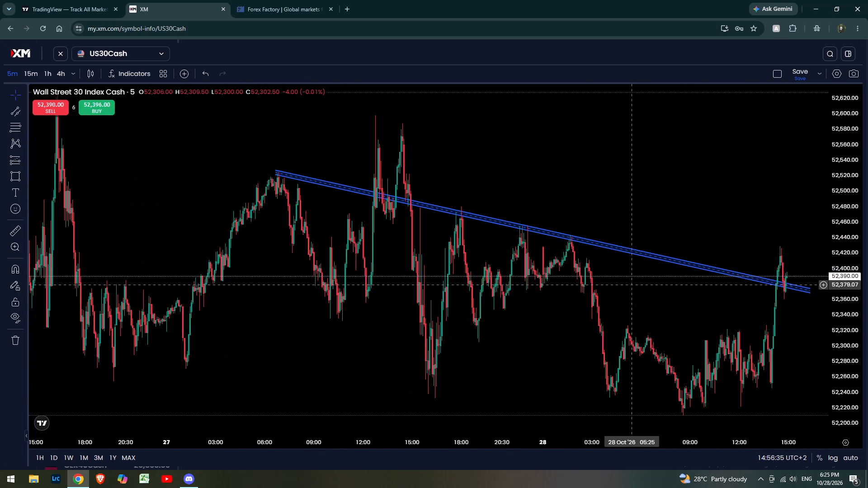
scroll(632, 285, "up", 6)
left_click_drag(650, 232, 535, 211)
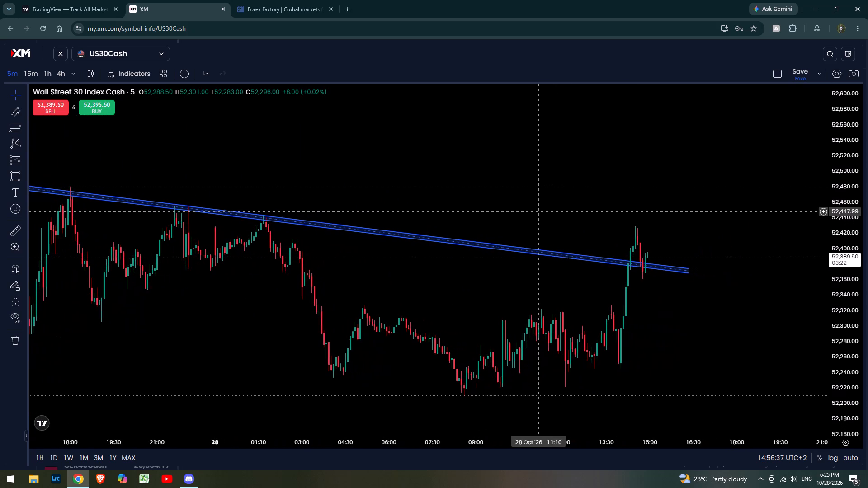
left_click_drag(535, 211, 532, 211)
double_click(532, 211)
scroll(527, 238, "down", 2)
left_click_drag(568, 203, 561, 208)
left_click(553, 211)
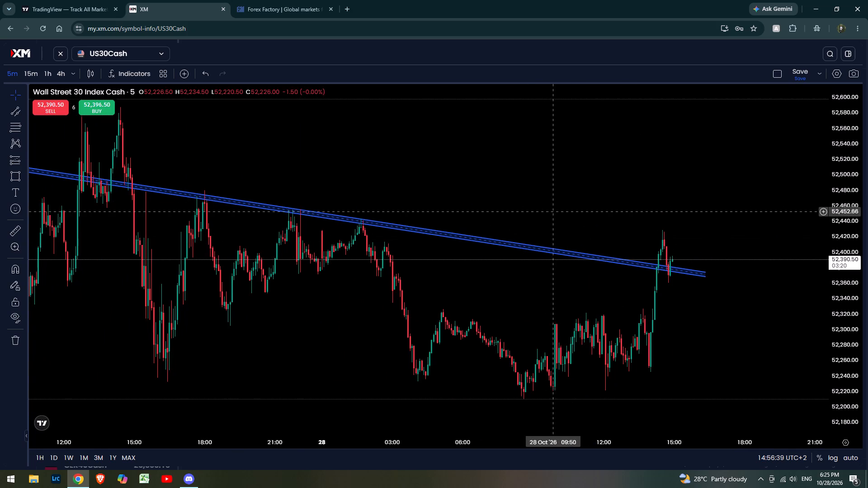
scroll(540, 220, "up", 3)
scroll(679, 268, "up", 1)
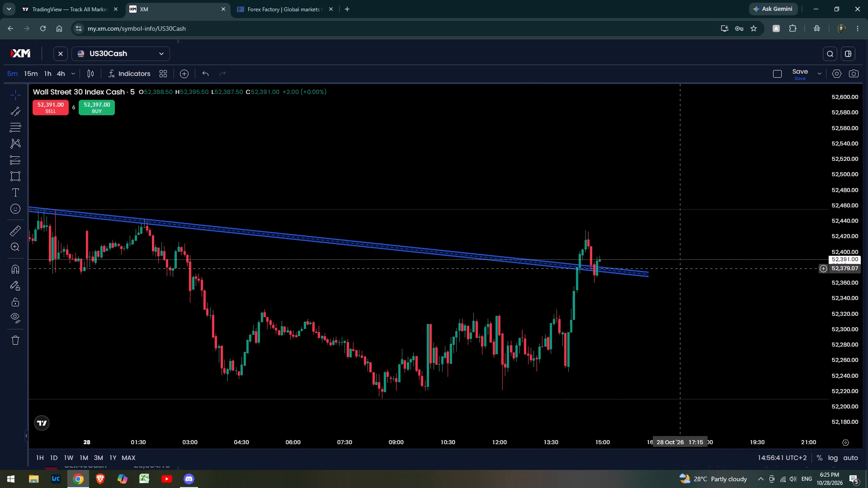
scroll(679, 268, "up", 2)
scroll(836, 265, "down", 16)
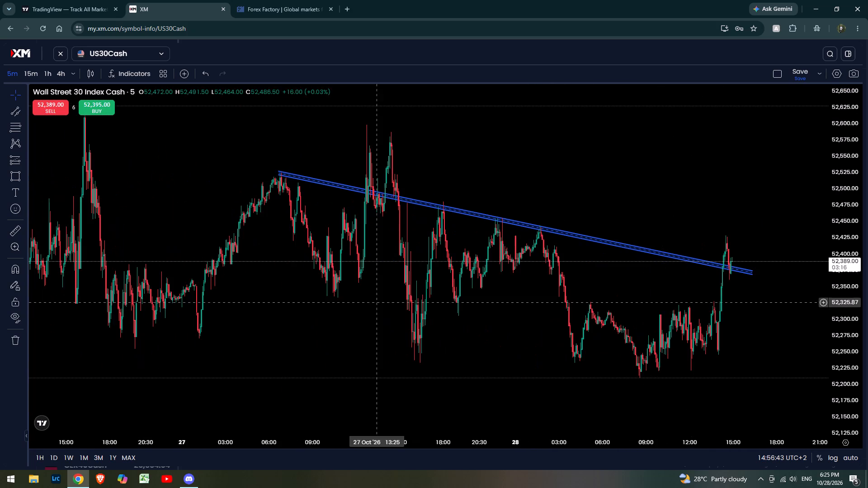
scroll(375, 300, "up", 3)
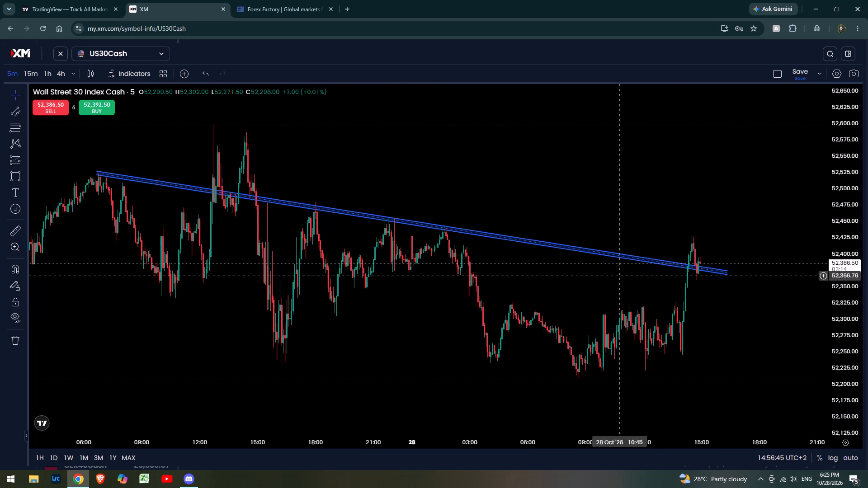
scroll(841, 272, "up", 5)
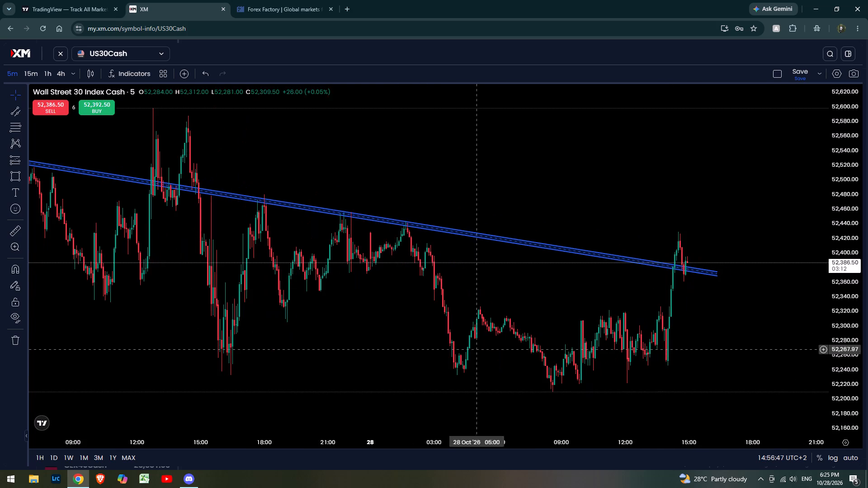
left_click_drag(378, 300, 472, 322)
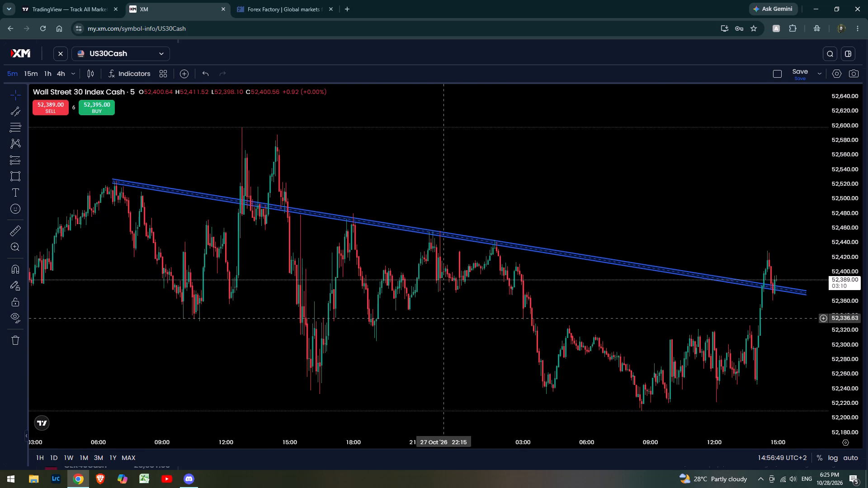
left_click_drag(416, 301, 402, 287)
left_click(400, 286)
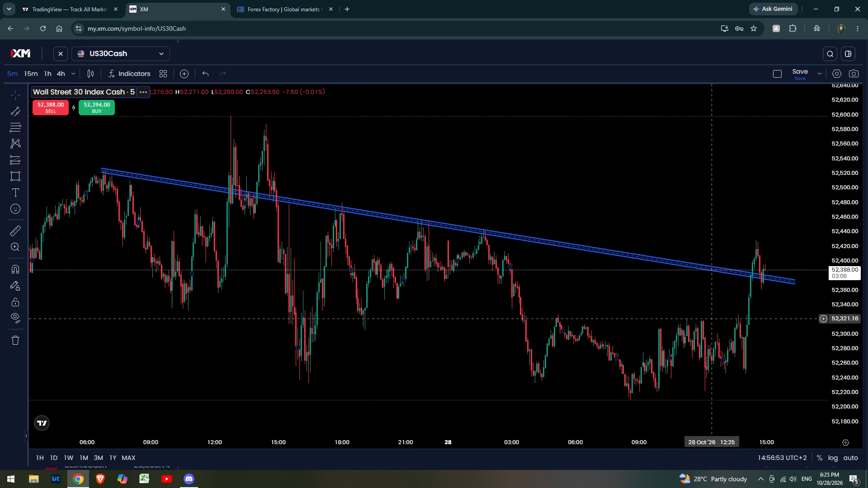
left_click_drag(654, 209, 620, 203)
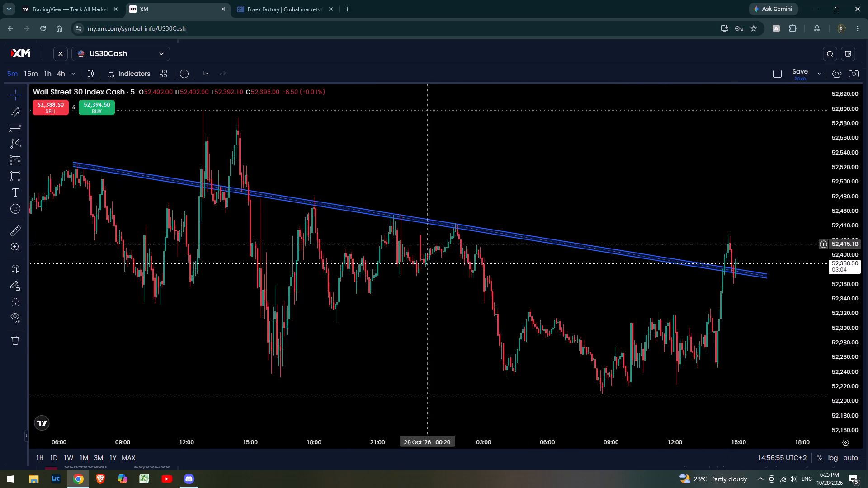
Place a market buy order for 0.1 lots of US30Cash without take profit or stop loss.
left_click(101, 111)
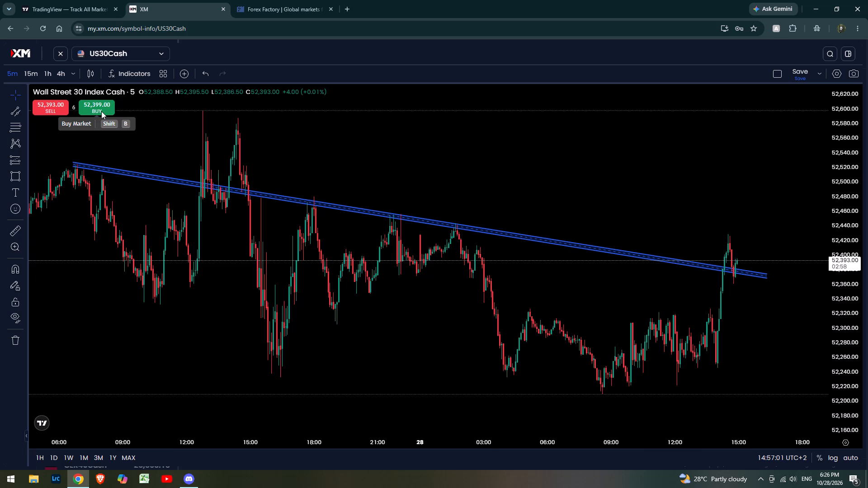
left_click(101, 111)
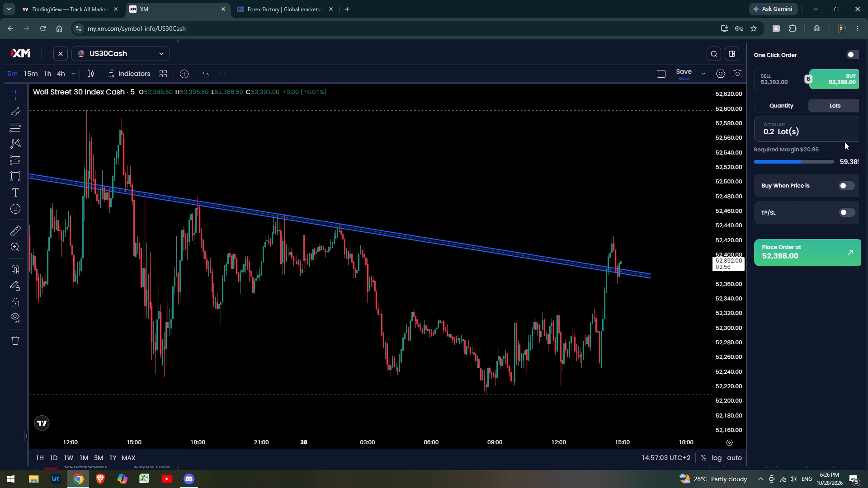
left_click(854, 137)
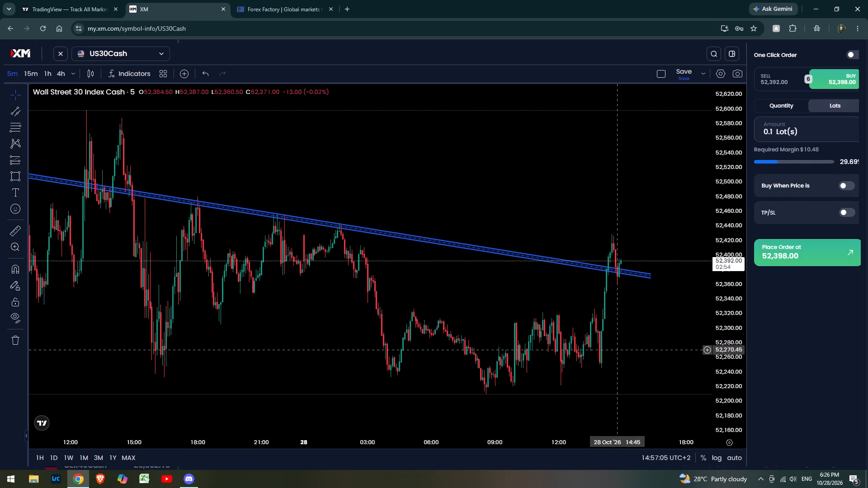
scroll(601, 360, "down", 3)
scroll(726, 319, "up", 7)
left_click(819, 252)
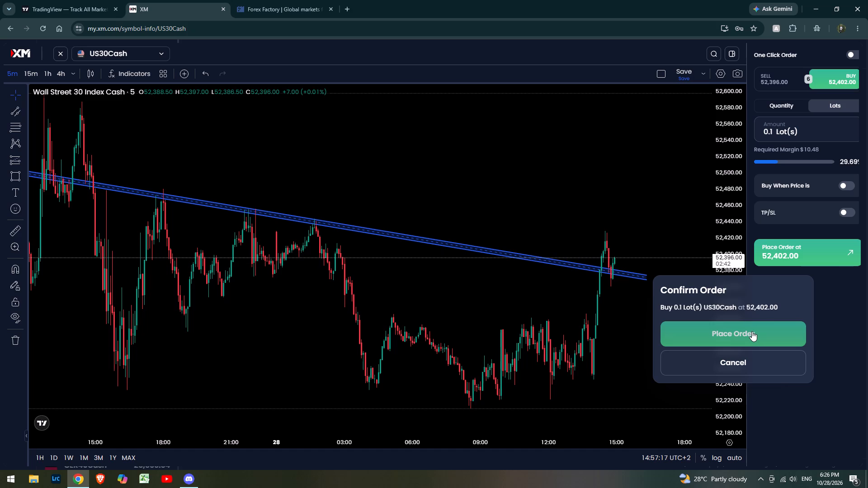
left_click(752, 331)
Examine the open US30Cash buy position's entry against the descending channel and the earlier price swings.
scroll(646, 331, "up", 4)
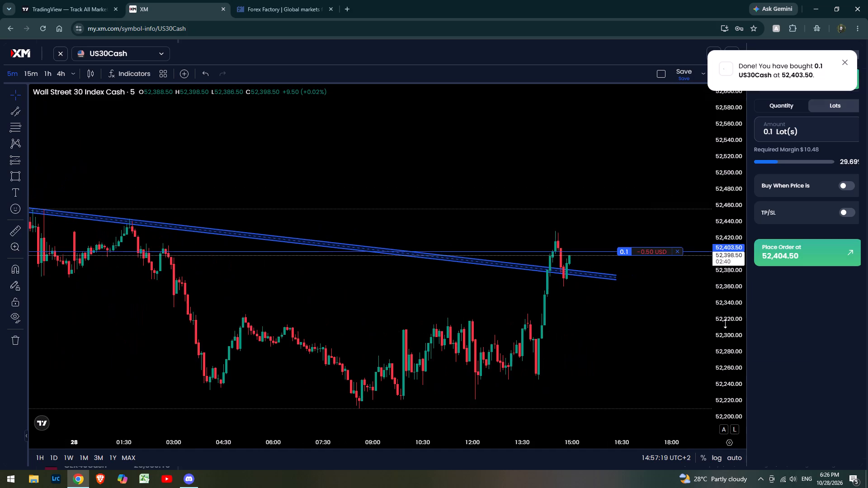
scroll(738, 321, "down", 5)
scroll(661, 344, "down", 3)
scroll(730, 325, "down", 6)
scroll(600, 338, "down", 8)
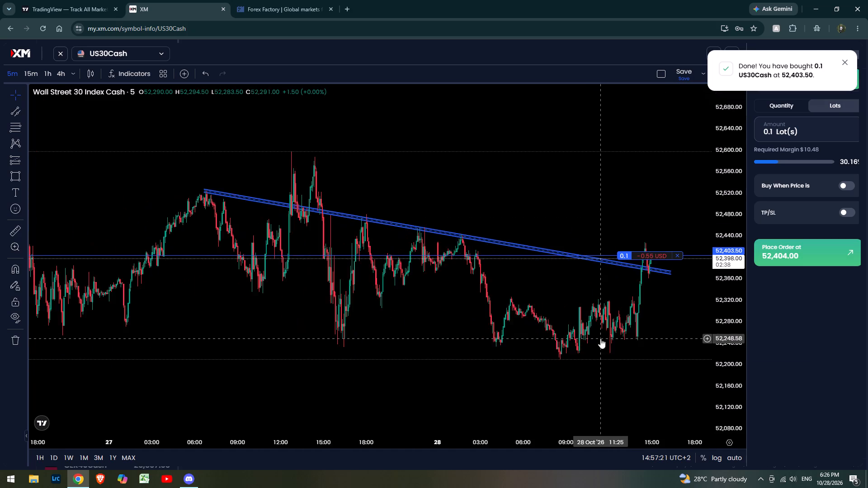
scroll(600, 338, "down", 2)
scroll(597, 340, "up", 4)
scroll(593, 341, "down", 5)
scroll(593, 341, "up", 2)
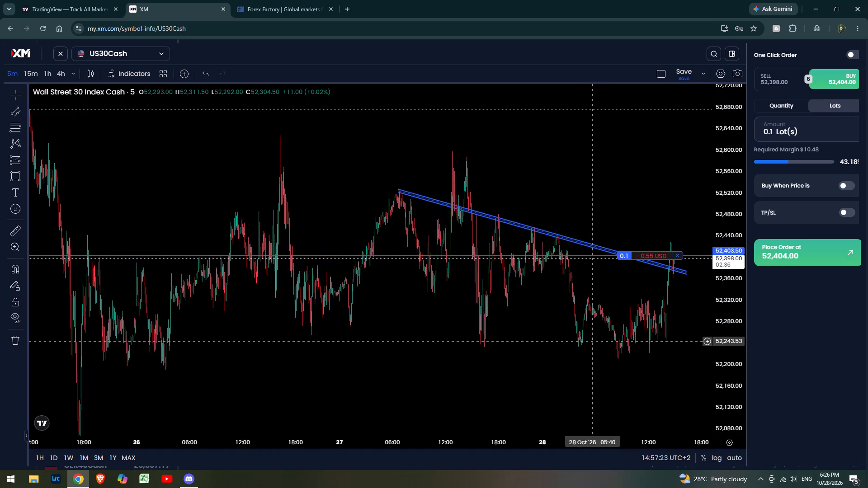
scroll(593, 341, "up", 9)
scroll(730, 323, "up", 3)
scroll(665, 332, "down", 4)
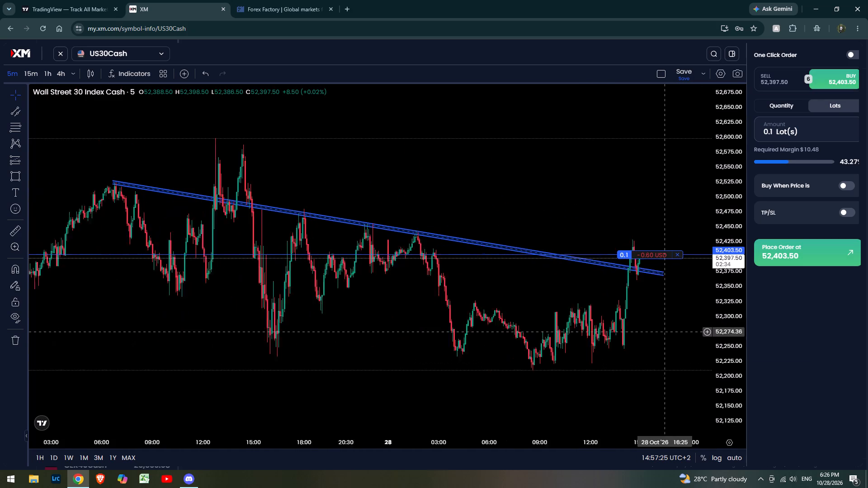
scroll(717, 320, "down", 5)
scroll(631, 341, "up", 2)
left_click_drag(649, 326, 596, 338)
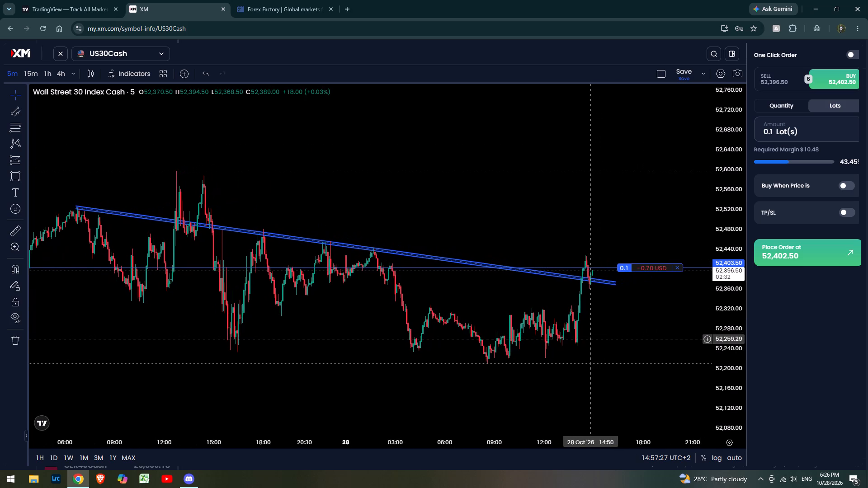
scroll(590, 339, "down", 3)
scroll(737, 333, "up", 3)
scroll(661, 350, "up", 3)
left_click_drag(661, 346, 655, 347)
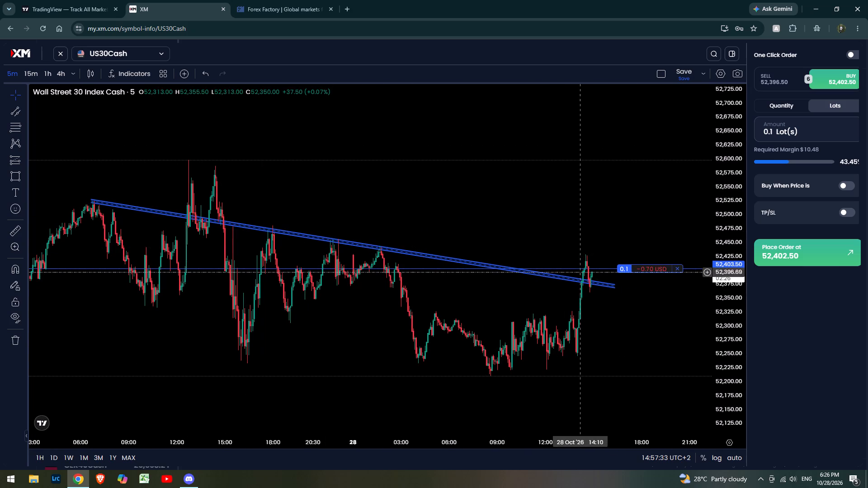
Set the stop loss of the US30Cash buy position at 52,361.72, just below the descending channel.
scroll(719, 307, "up", 7)
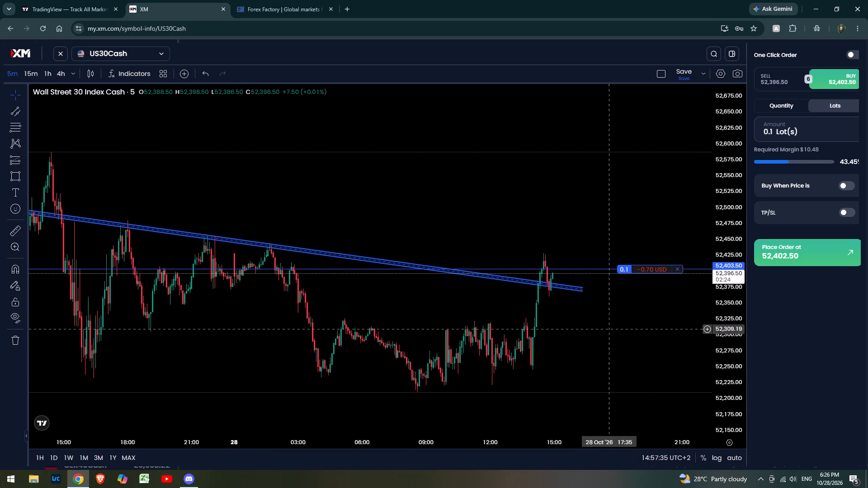
scroll(598, 335, "up", 4)
left_click_drag(602, 329, 598, 333)
left_click_drag(607, 270, 609, 291)
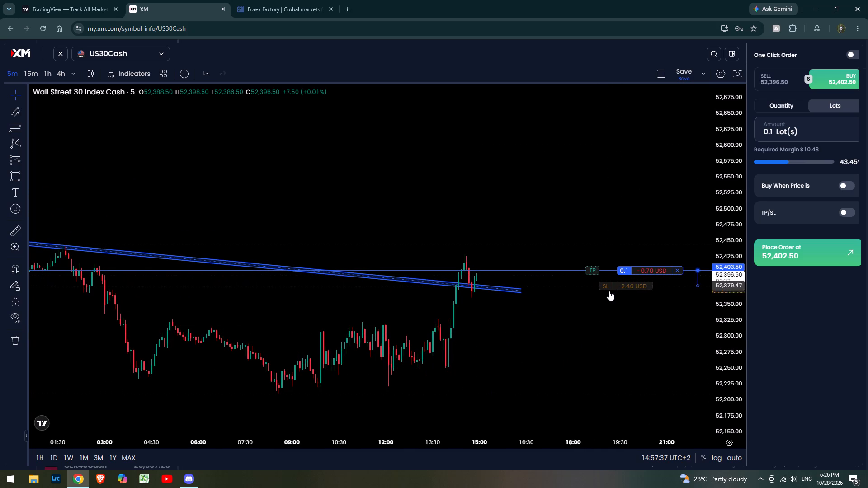
left_click_drag(609, 291, 610, 297)
Set the take profit of the US30Cash buy position at 52,495.18, above the latest breakout high.
left_click_drag(592, 270, 593, 266)
left_click(593, 259)
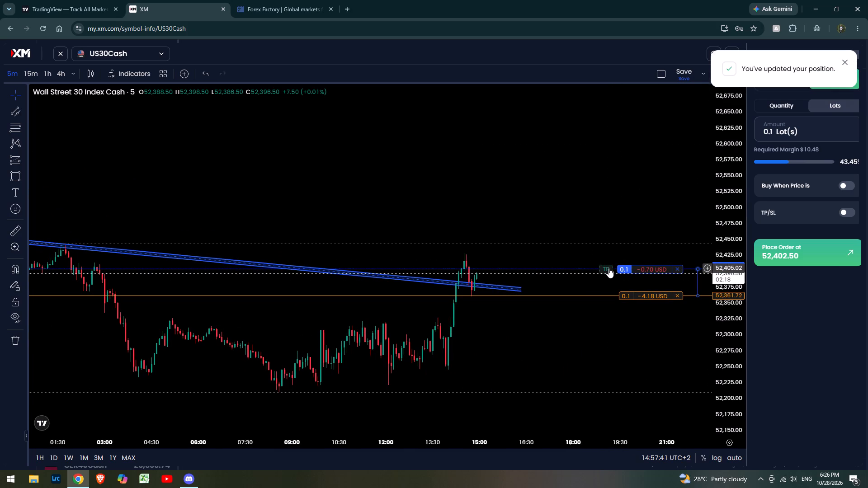
left_click(609, 268)
left_click_drag(609, 262, 607, 192)
left_click_drag(608, 184, 608, 177)
left_click(610, 196)
scroll(589, 271, "down", 4)
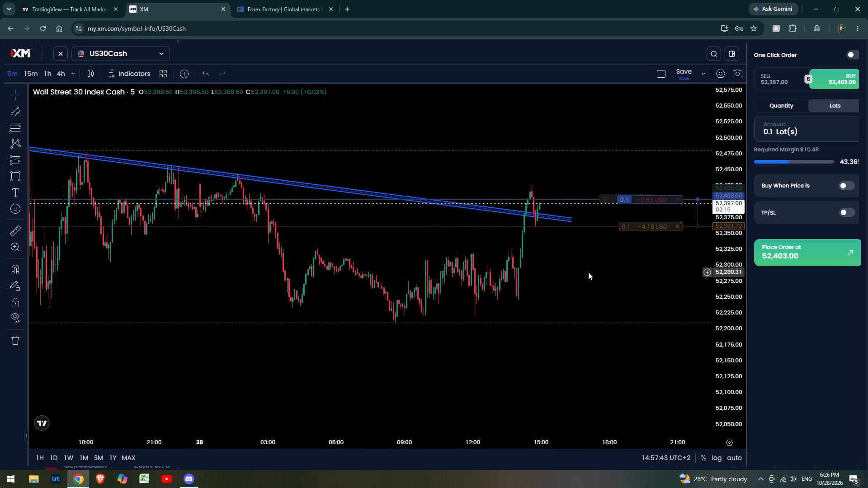
left_click(624, 195)
left_click_drag(624, 187, 630, 148)
left_click_drag(631, 147, 632, 142)
left_click(632, 141)
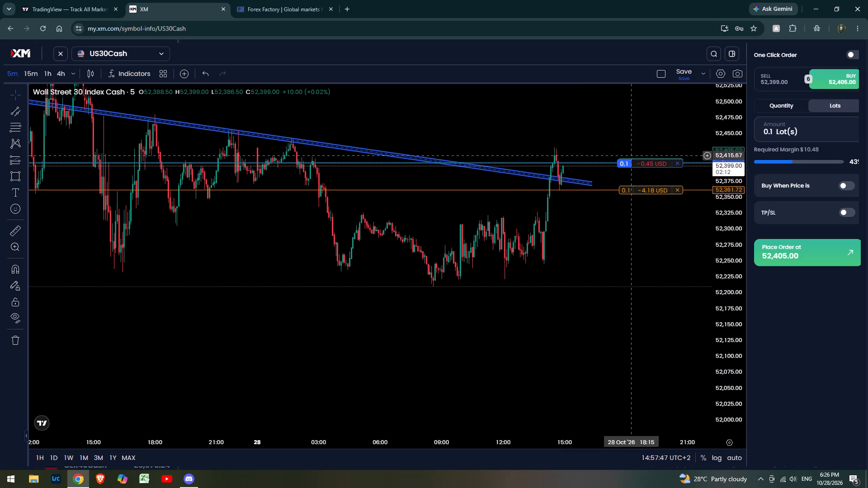
left_click(630, 158)
left_click_drag(630, 158, 639, 105)
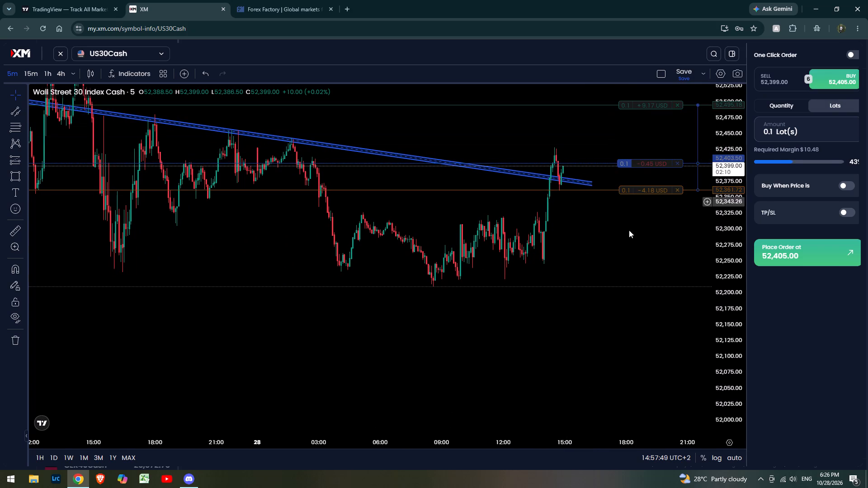
Examine the US30Cash position's entry, stop loss and take profit levels against the descending channel and earlier swings.
left_click_drag(625, 254, 601, 322)
left_click_drag(599, 326, 597, 332)
double_click(594, 336)
scroll(586, 335, "down", 4)
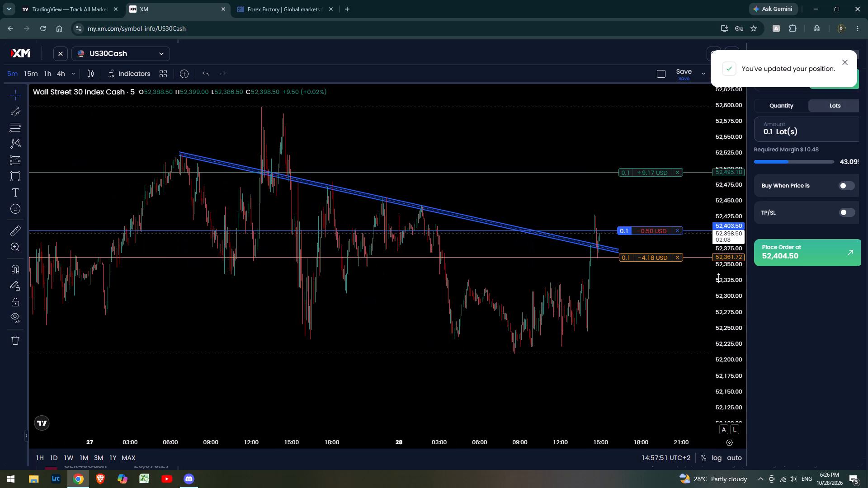
scroll(718, 278, "down", 3)
scroll(630, 331, "up", 4)
scroll(712, 296, "up", 6)
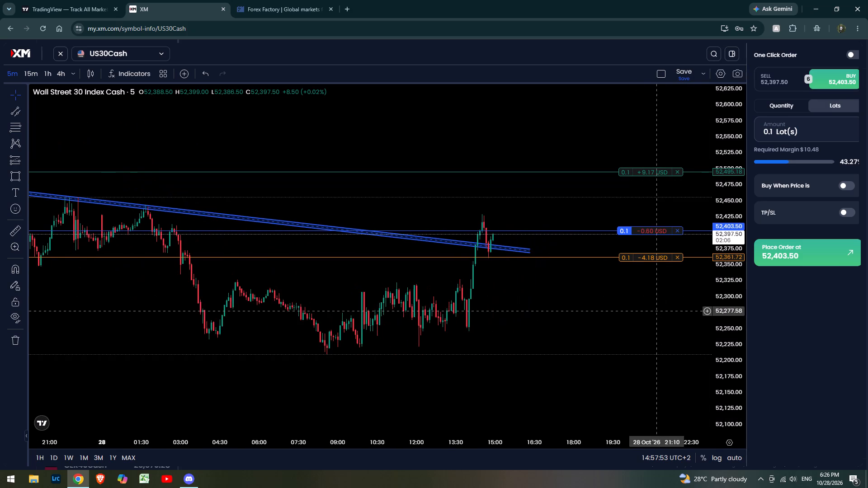
left_click_drag(649, 309, 625, 313)
scroll(617, 318, "down", 3)
scroll(724, 297, "up", 7)
left_click_drag(648, 305, 629, 314)
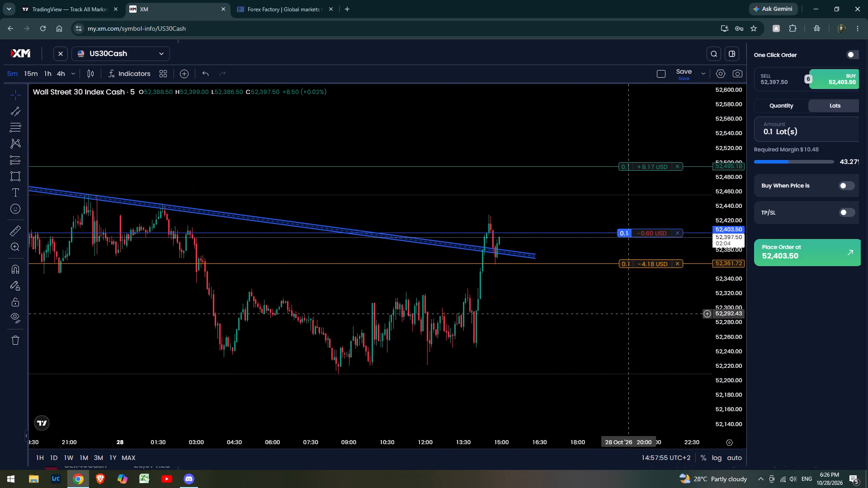
left_click(616, 317)
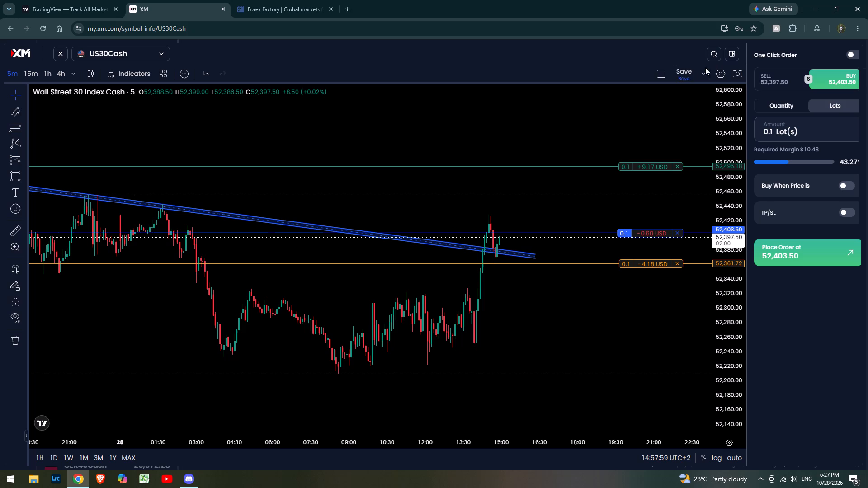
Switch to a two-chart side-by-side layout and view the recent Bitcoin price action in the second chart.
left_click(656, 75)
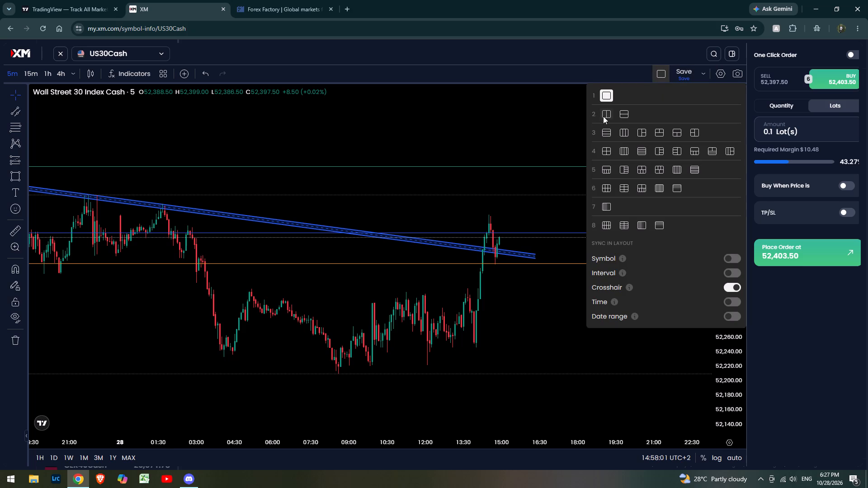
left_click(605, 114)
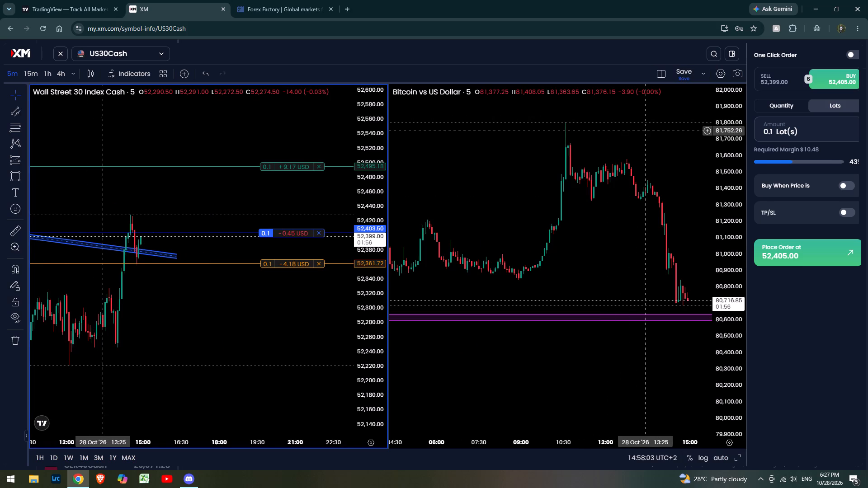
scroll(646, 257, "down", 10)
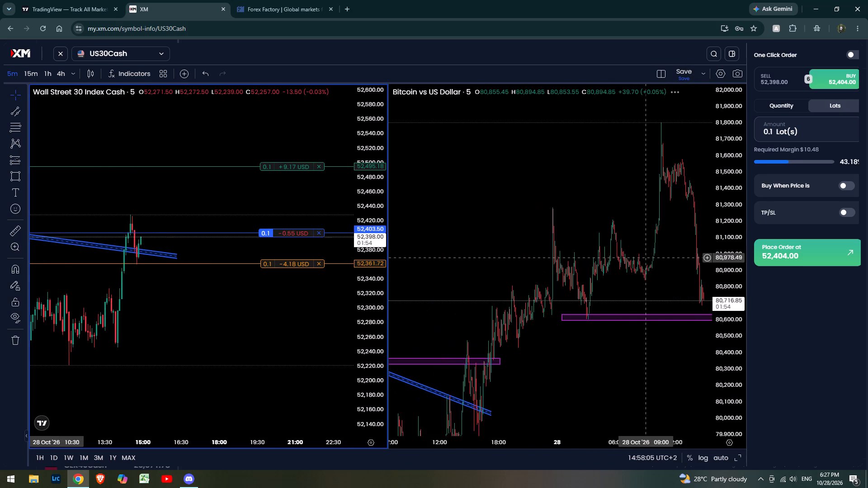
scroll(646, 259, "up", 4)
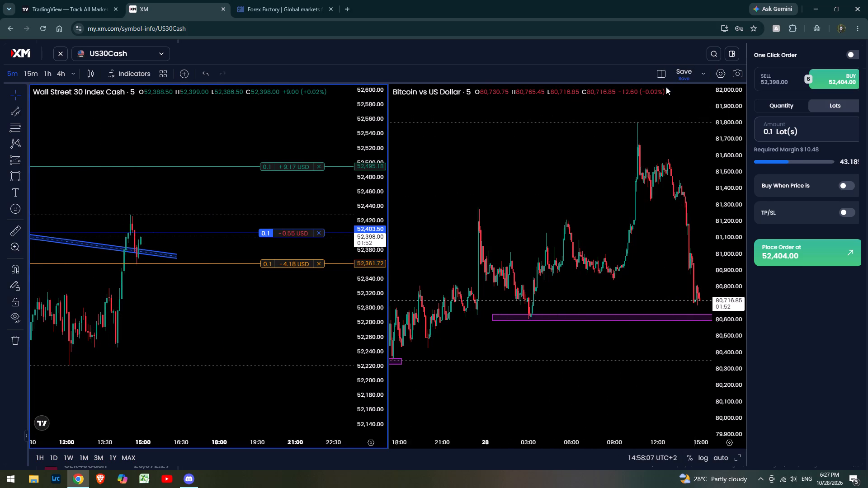
Change to a three-chart layout with one tall chart beside two stacked charts.
left_click(663, 75)
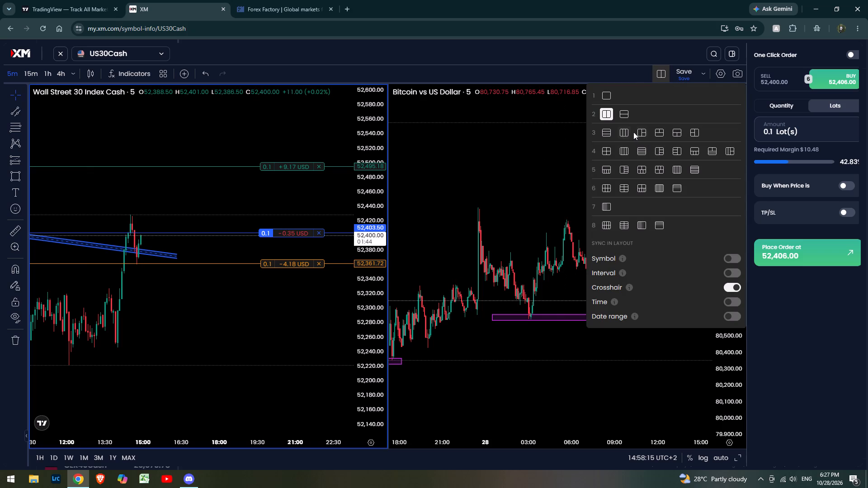
left_click(637, 132)
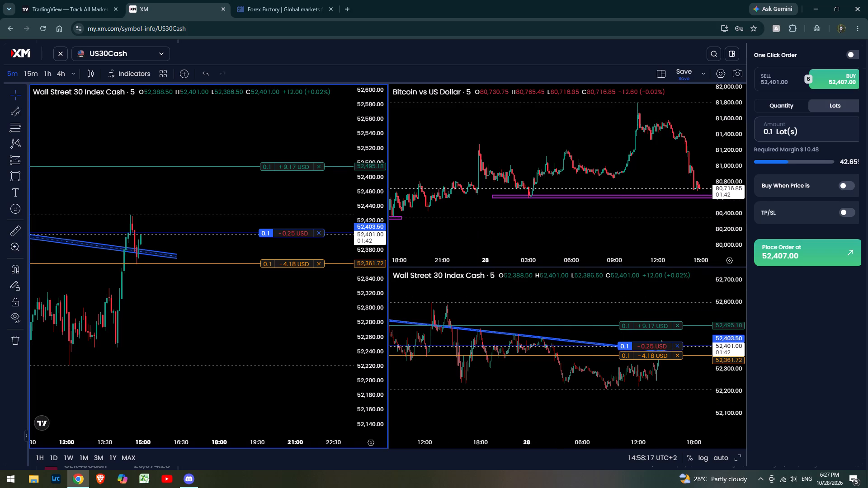
Load GOLD into the tall chart and frame its latest candles together with the purple and blue zones.
scroll(304, 332, "down", 3)
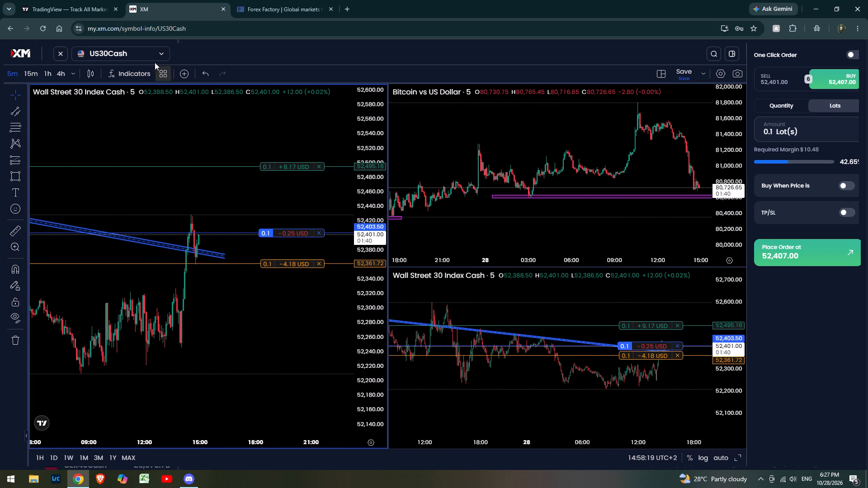
left_click(154, 57)
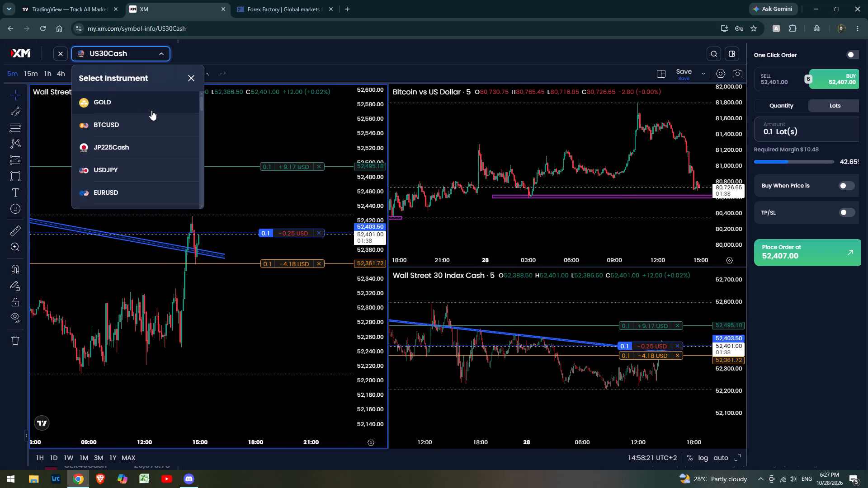
left_click(151, 108)
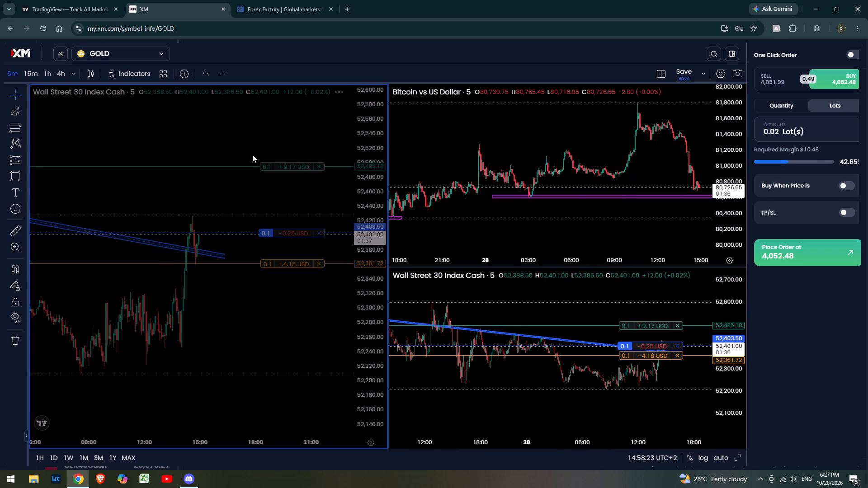
scroll(262, 243, "up", 2)
left_click_drag(256, 266, 371, 249)
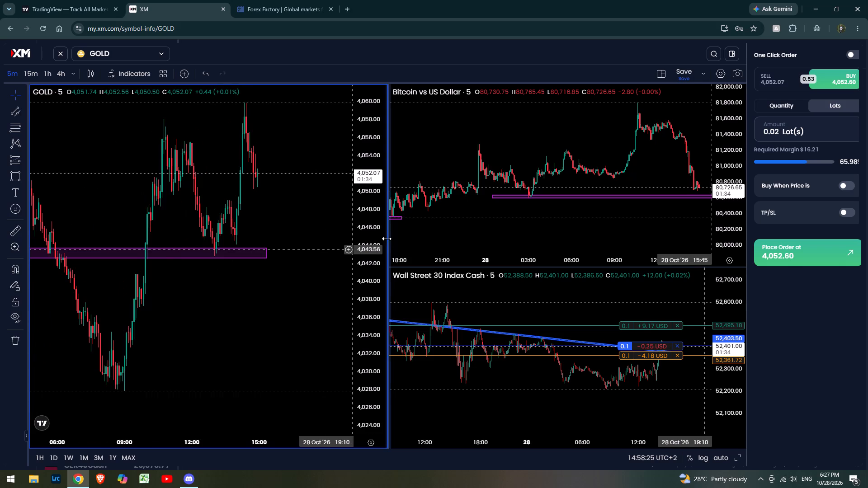
scroll(387, 239, "down", 18)
scroll(272, 314, "up", 2)
left_click_drag(245, 297, 287, 318)
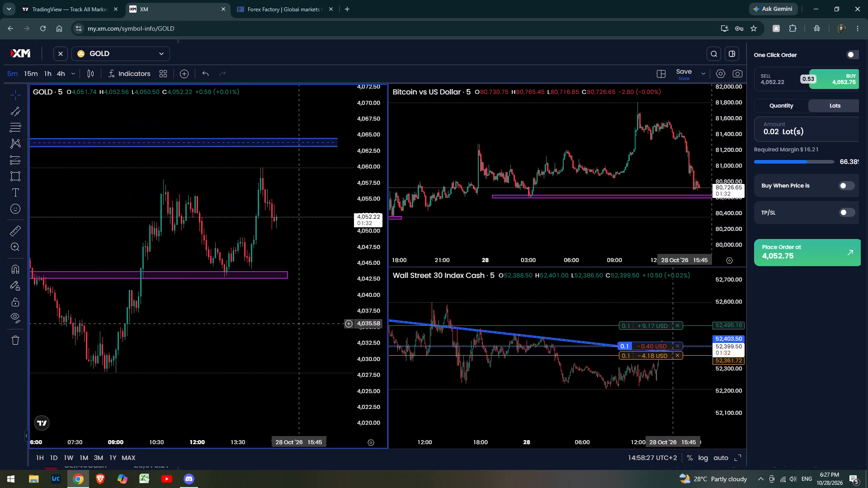
scroll(361, 293, "up", 6)
left_click_drag(257, 307, 260, 316)
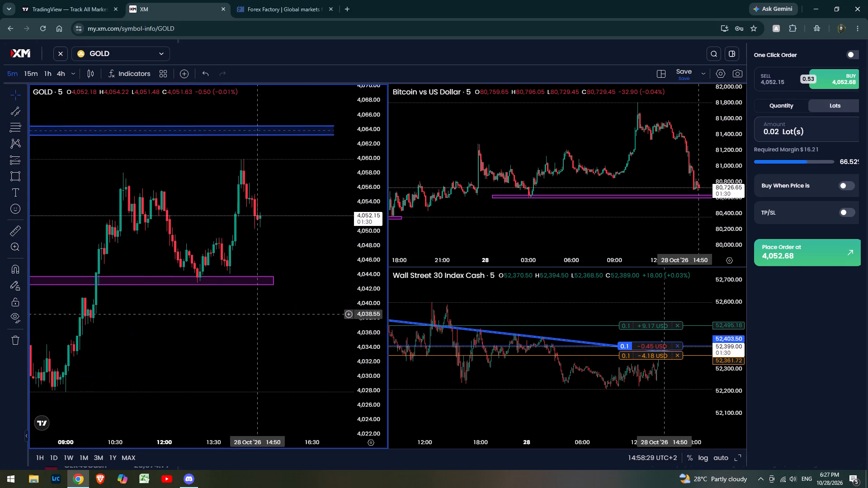
left_click_drag(260, 316, 313, 317)
Examine the latest Bitcoin decline against the purple zone near 80,600 in the upper stacked chart.
scroll(627, 202, "down", 3)
scroll(720, 183, "down", 5)
scroll(537, 183, "up", 3)
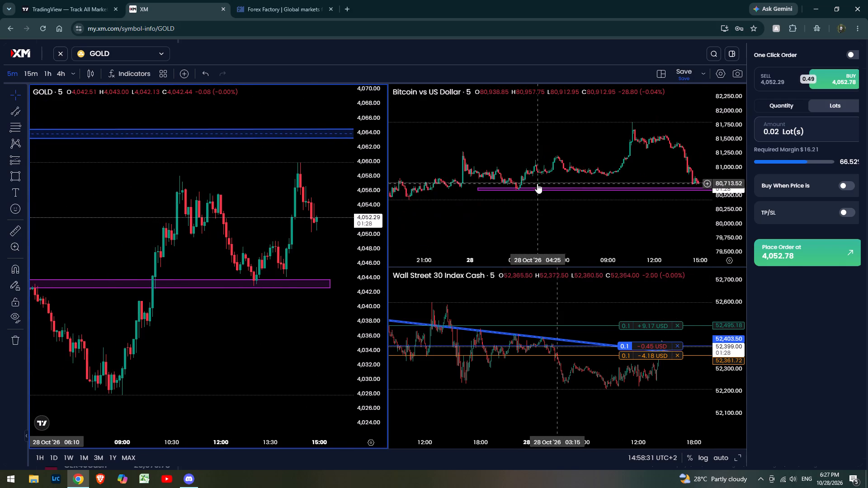
scroll(537, 183, "up", 5)
scroll(719, 181, "up", 10)
scroll(648, 187, "down", 2)
left_click_drag(647, 179, 619, 157)
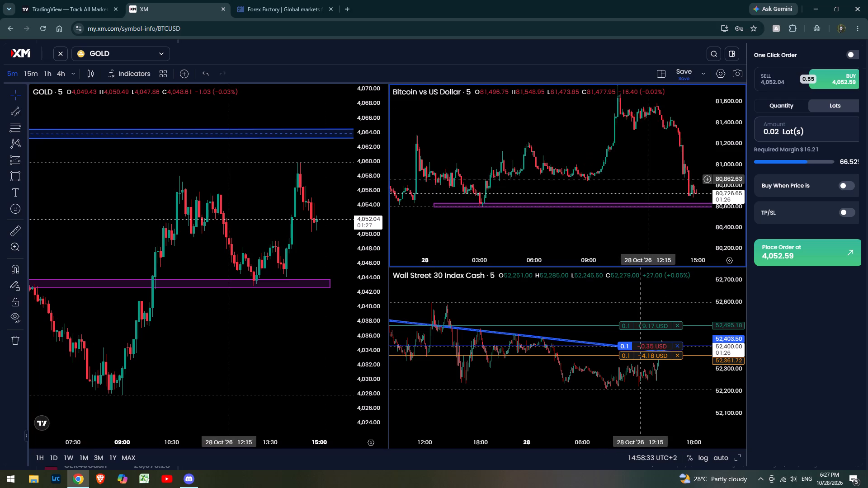
left_click_drag(619, 157, 561, 92)
left_click(561, 92)
scroll(727, 332, "down", 2)
scroll(727, 332, "up", 4)
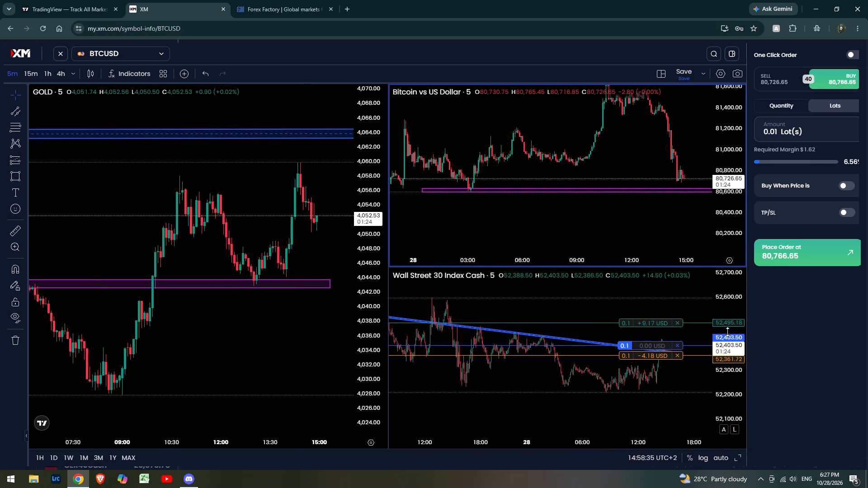
Examine the US30Cash buy position with its channel, stop loss and take profit in the lower stacked chart.
scroll(727, 332, "up", 4)
left_click_drag(688, 299, 536, 282)
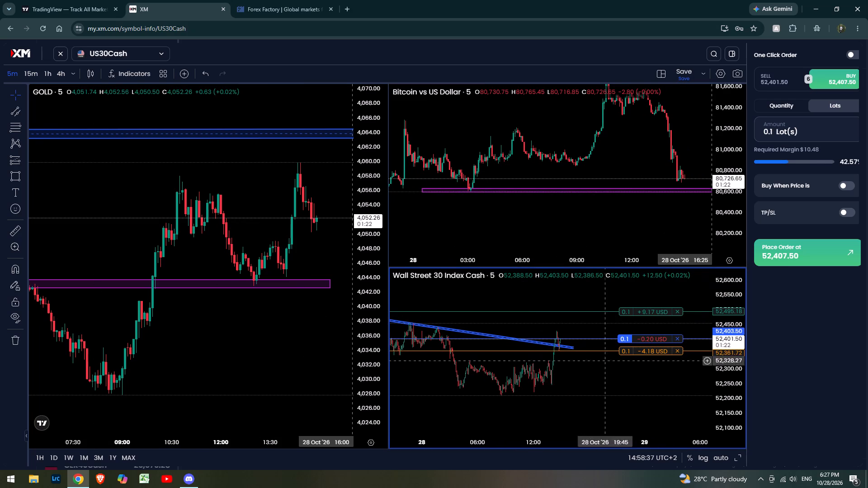
scroll(716, 355, "up", 7)
left_click_drag(590, 377, 617, 375)
left_click(617, 375)
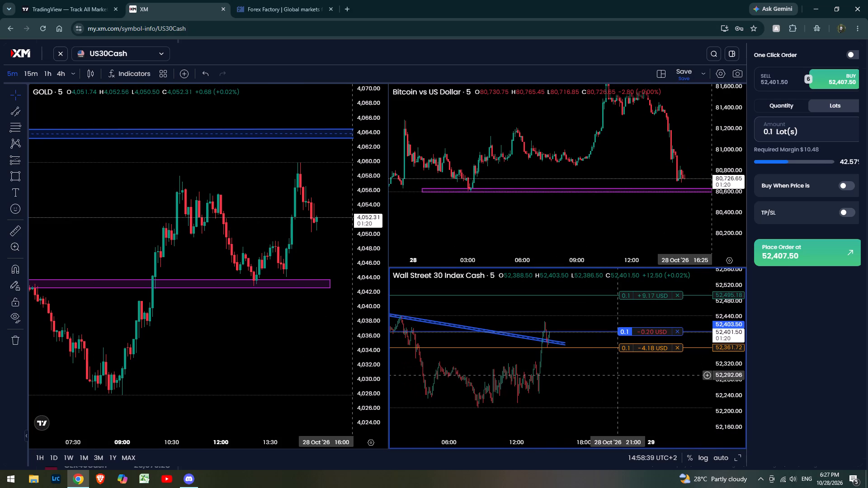
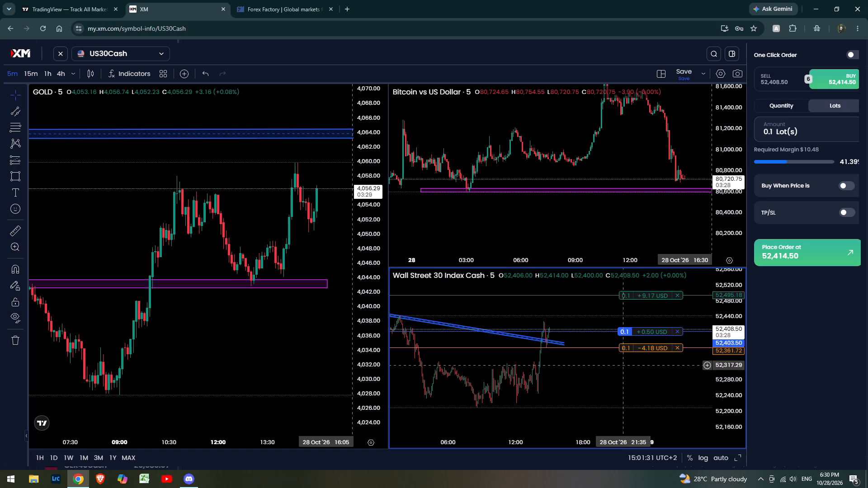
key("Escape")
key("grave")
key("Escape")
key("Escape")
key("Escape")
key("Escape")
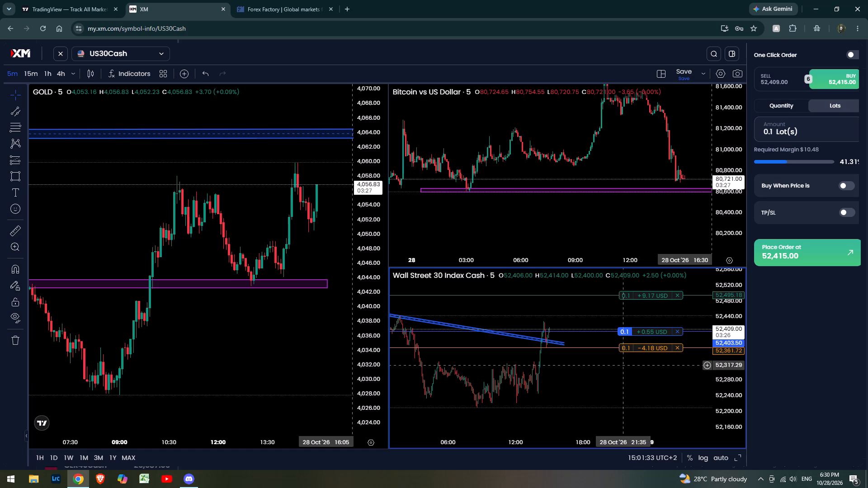